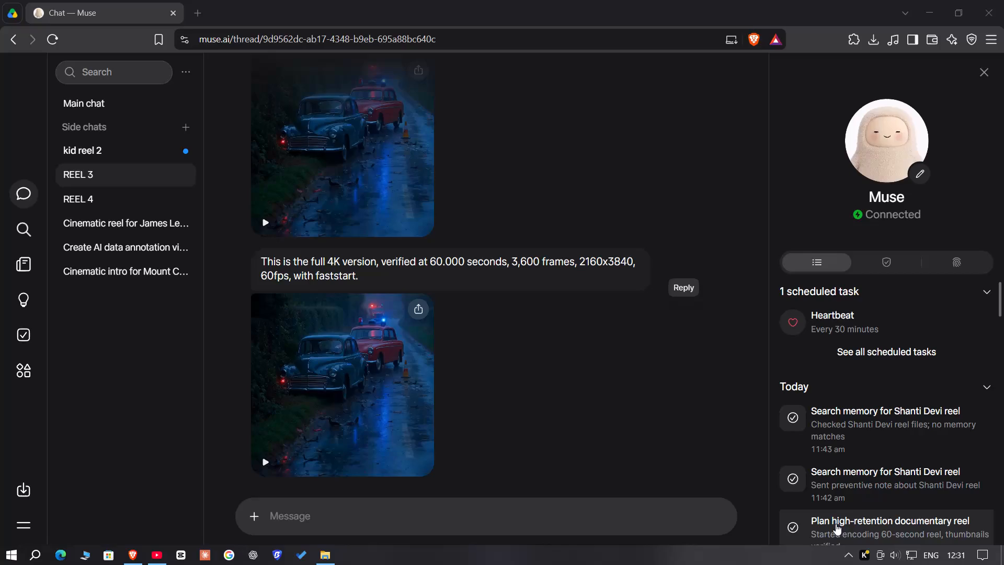
Connect the computer to the VPN-1 network connection.
click(847, 555)
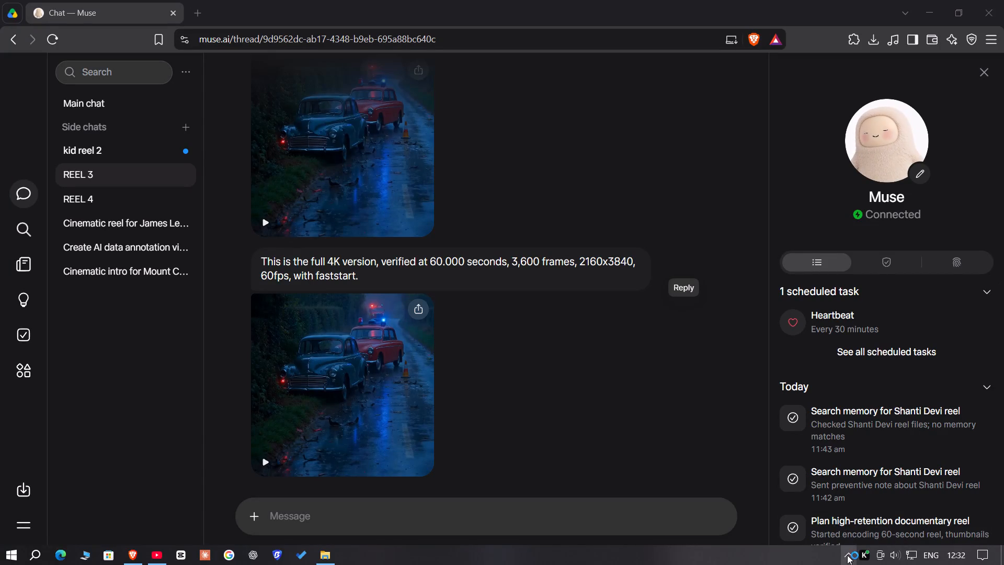
click(908, 560)
click(813, 403)
click(921, 429)
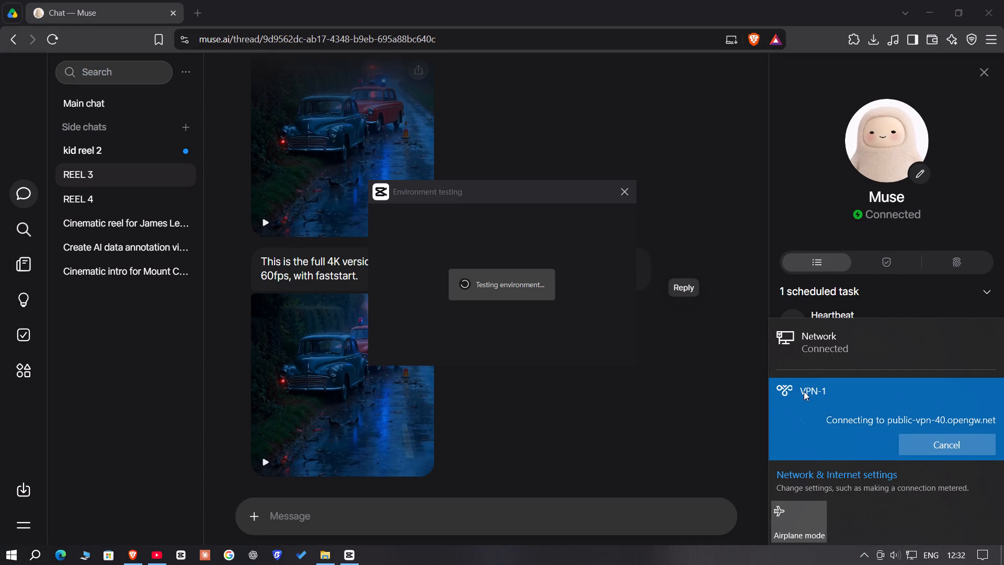
Close CapCut's environment testing window and confirm exiting the test.
click(625, 194)
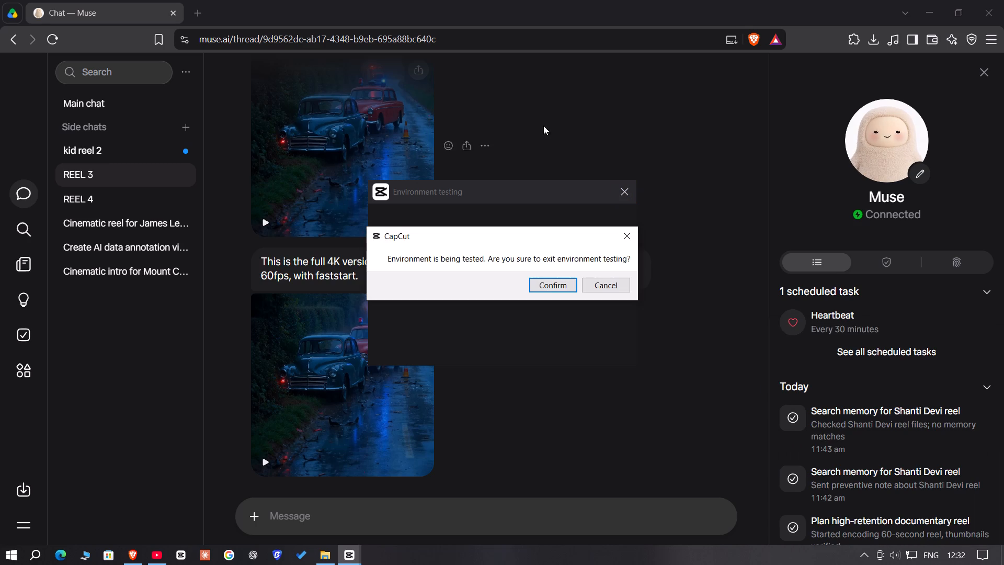
click(555, 285)
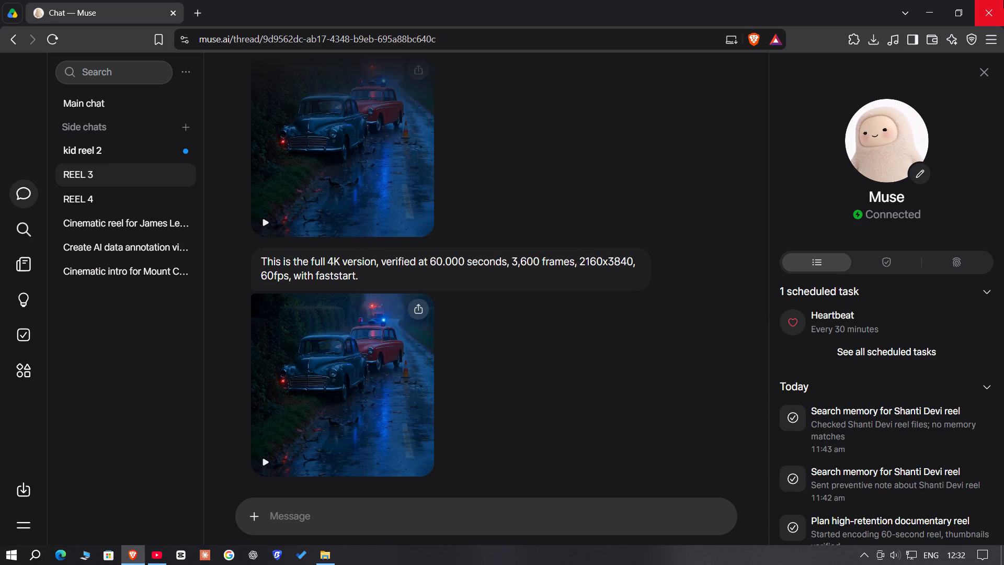
Close the browser window showing the Muse chat, including all its open tabs.
click(1003, 0)
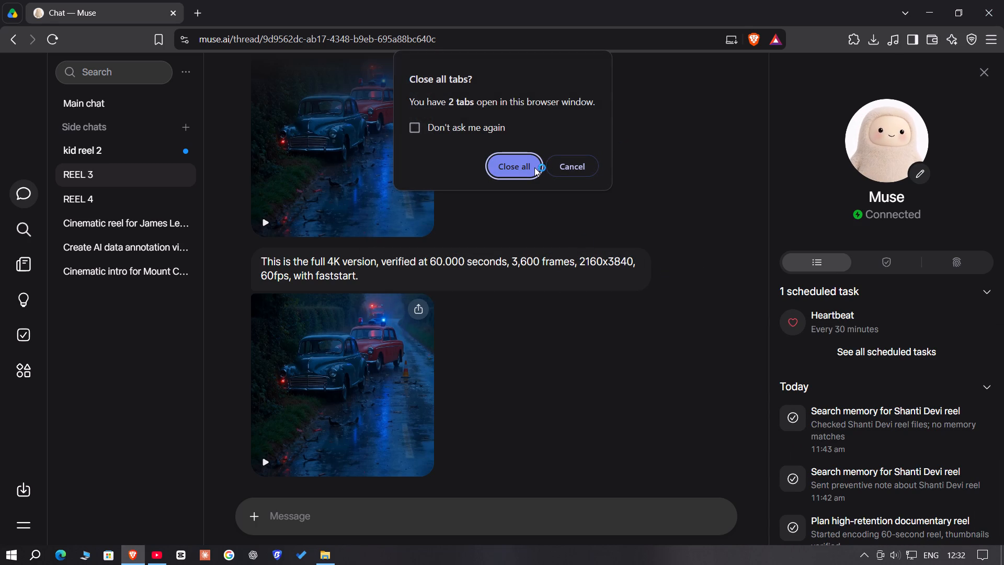
click(534, 167)
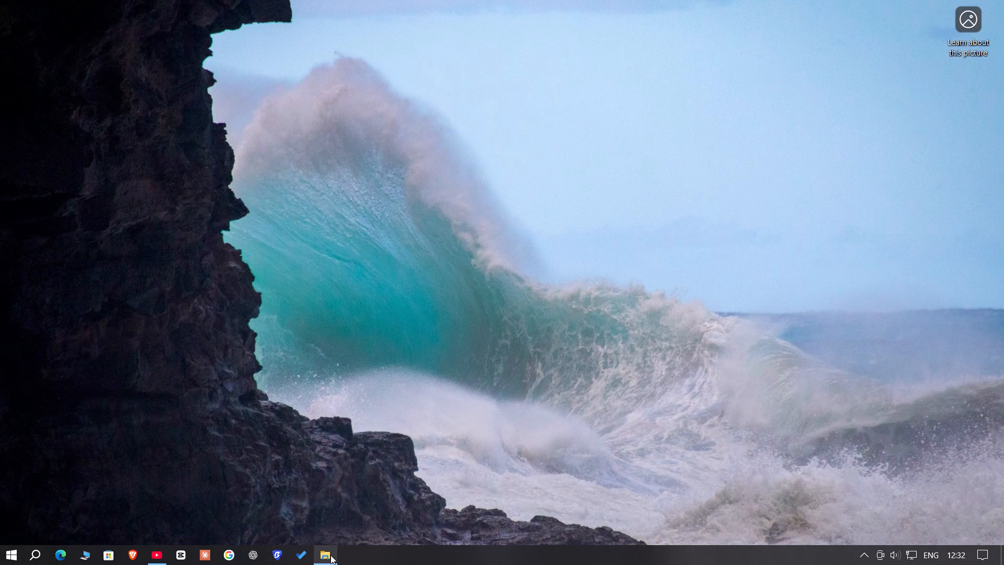
Search the EXPORTS folder in File Explorer for "kid" and open the KID REEL 2 video.
click(330, 555)
click(919, 0)
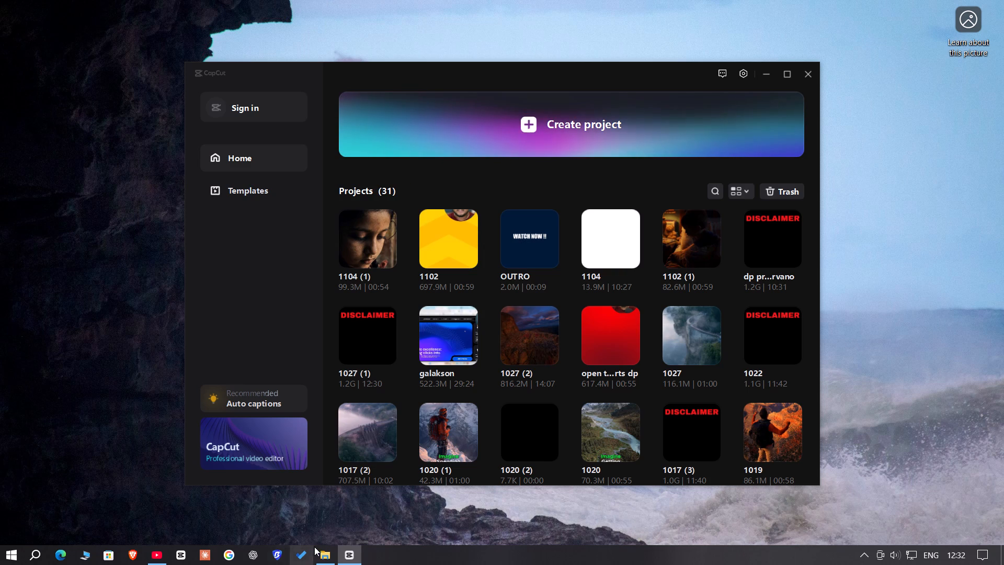
click(330, 564)
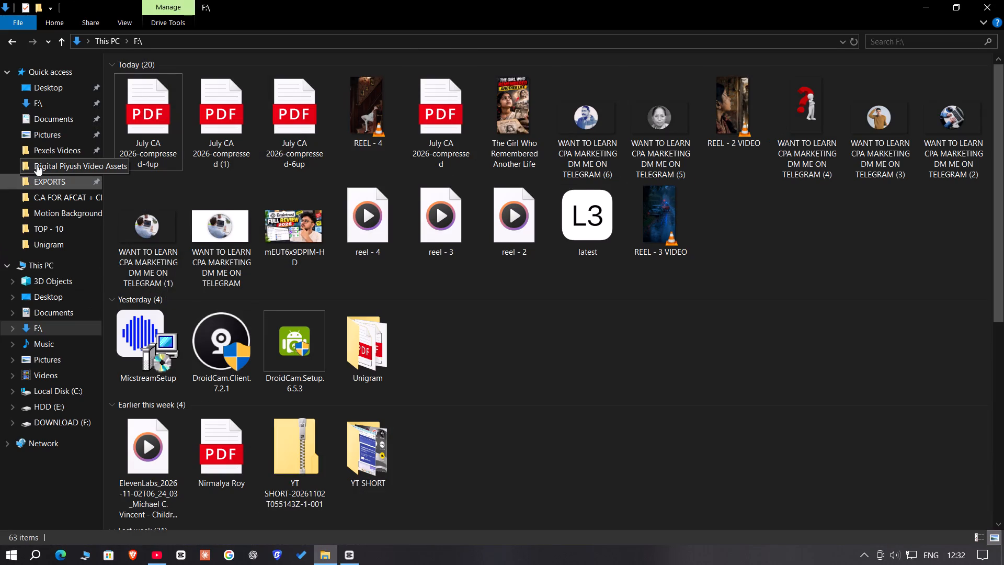
click(43, 177)
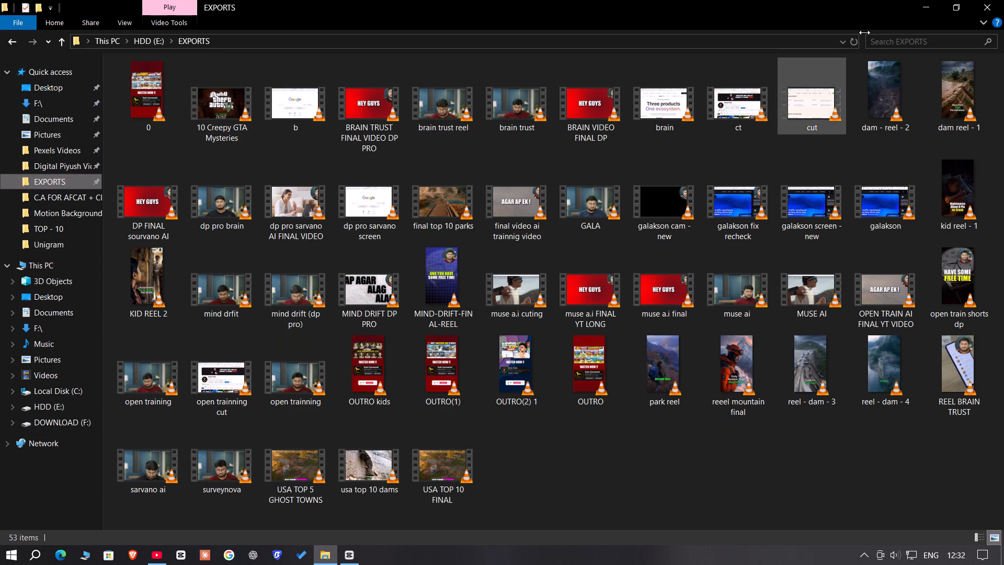
click(887, 38)
text(kid)
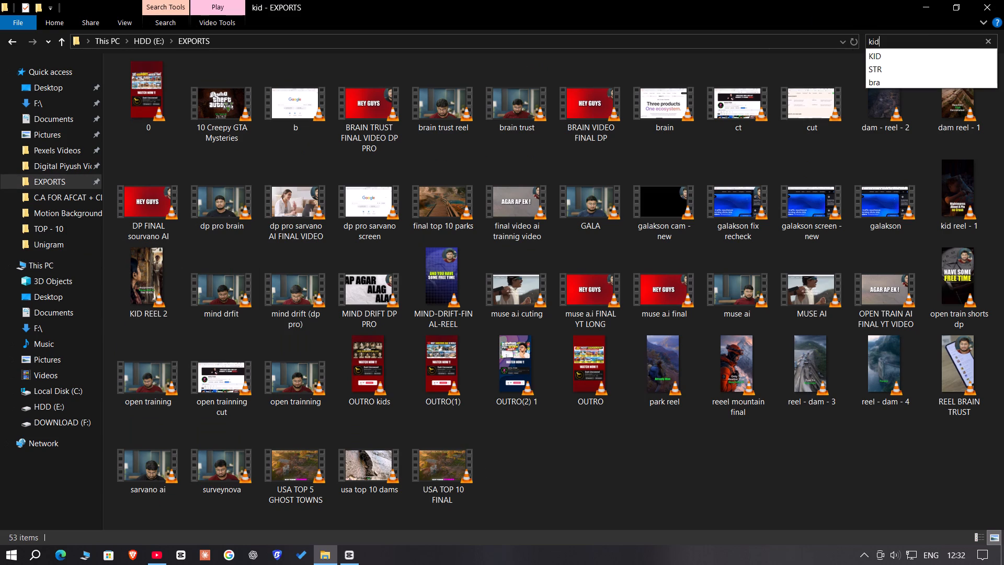
double_click(159, 116)
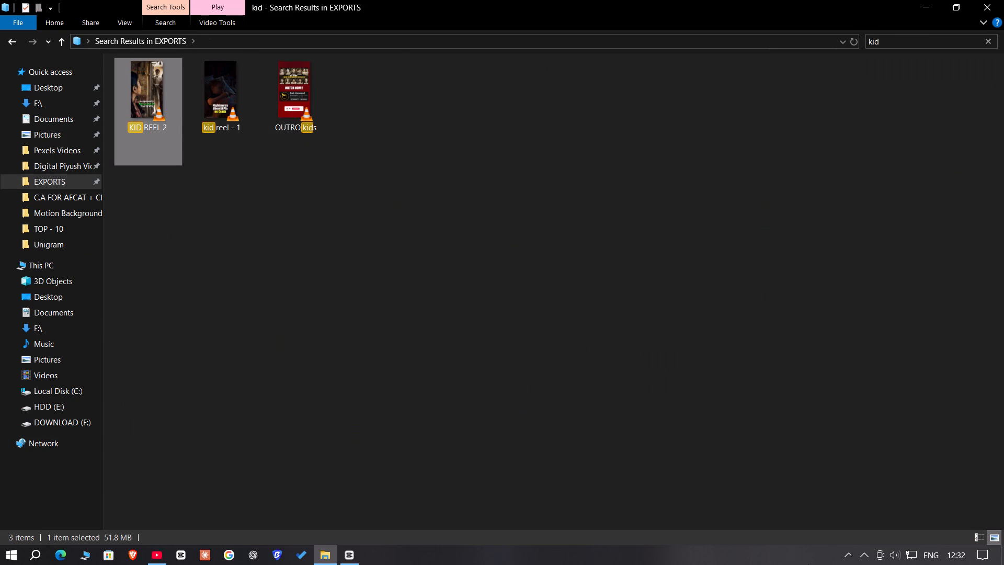
Review the KID REEL 2 video up to its ending at a suitable listening volume, and close the player and the folder window.
click(896, 556)
scroll(896, 546, up, 8)
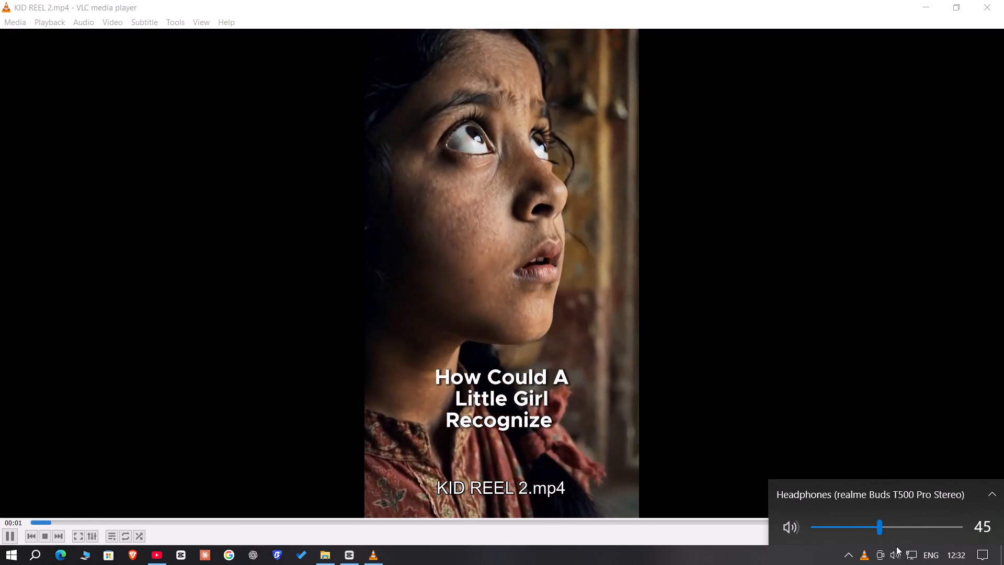
scroll(896, 546, down, 1)
click(233, 521)
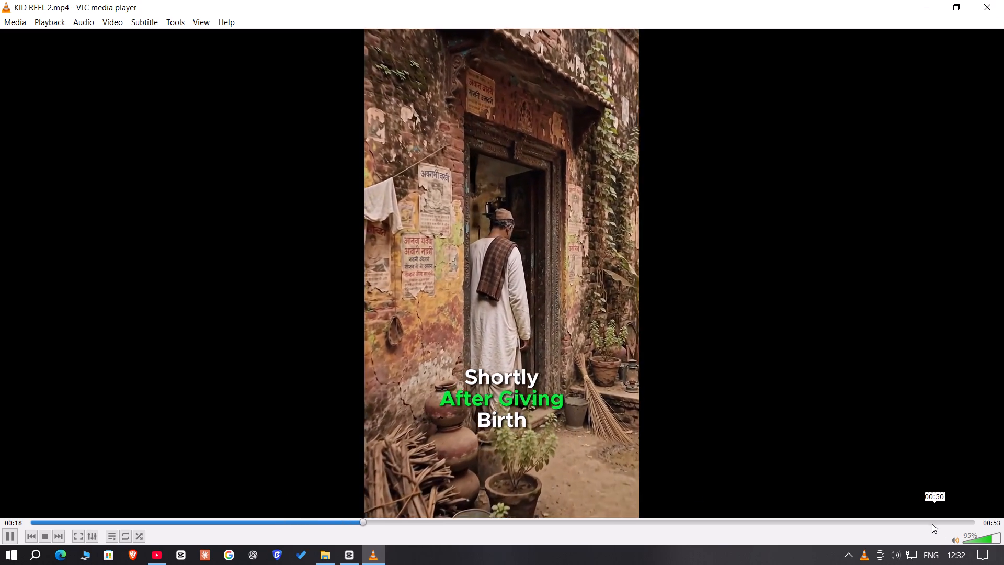
click(923, 519)
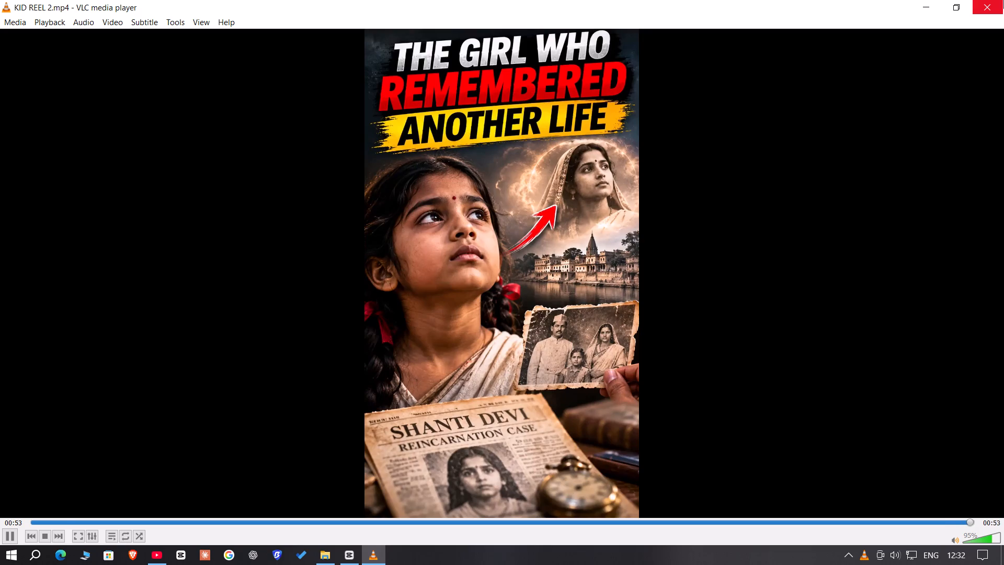
click(1003, 0)
click(1003, 0)
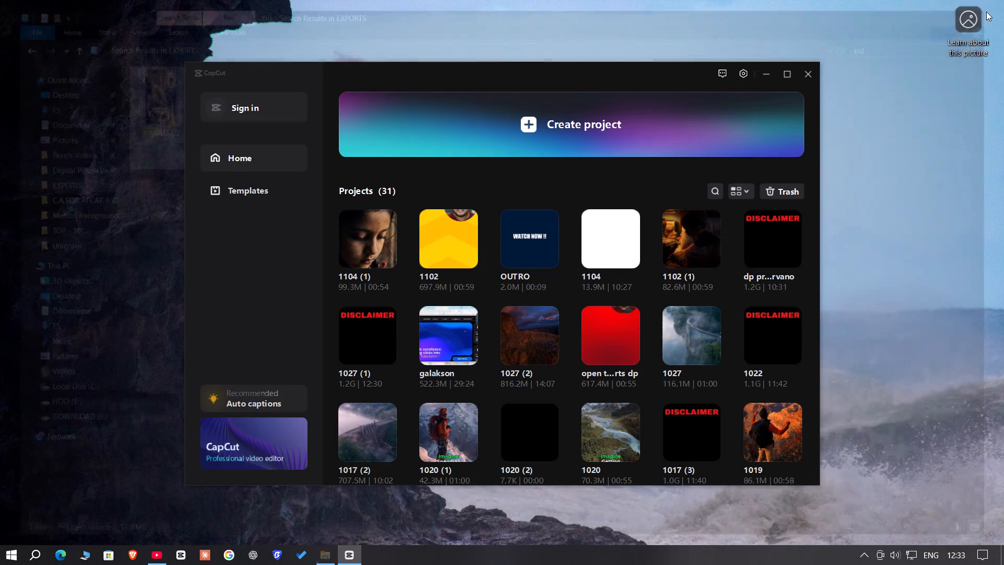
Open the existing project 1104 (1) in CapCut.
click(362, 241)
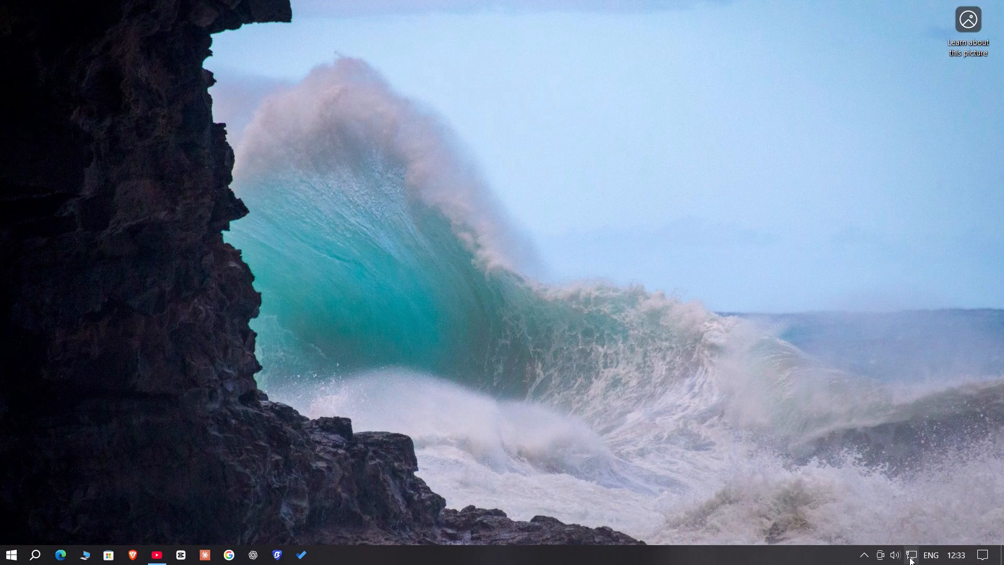
Lower the system headphone volume to 25.
click(890, 556)
scroll(889, 548, down, 6)
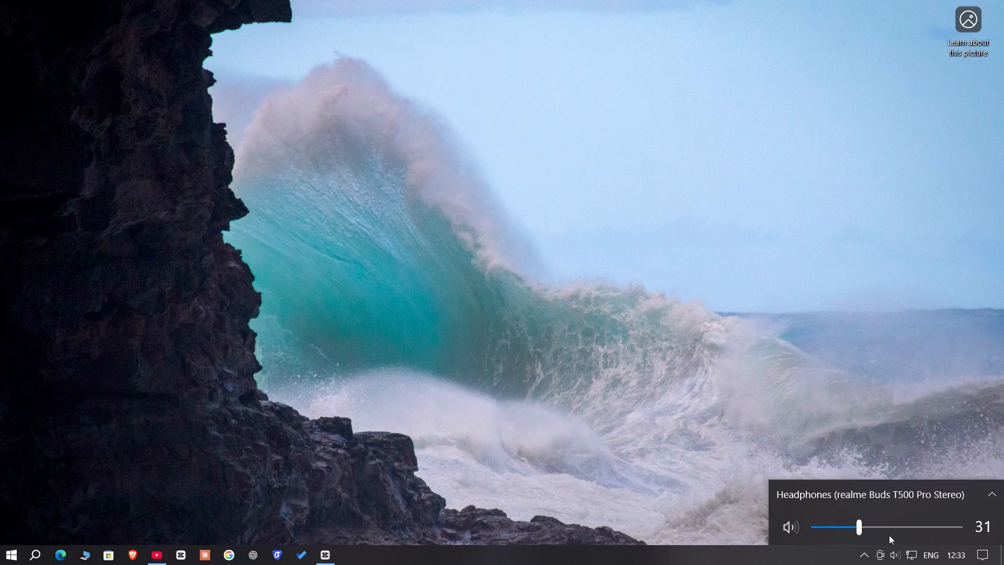
scroll(889, 535, down, 3)
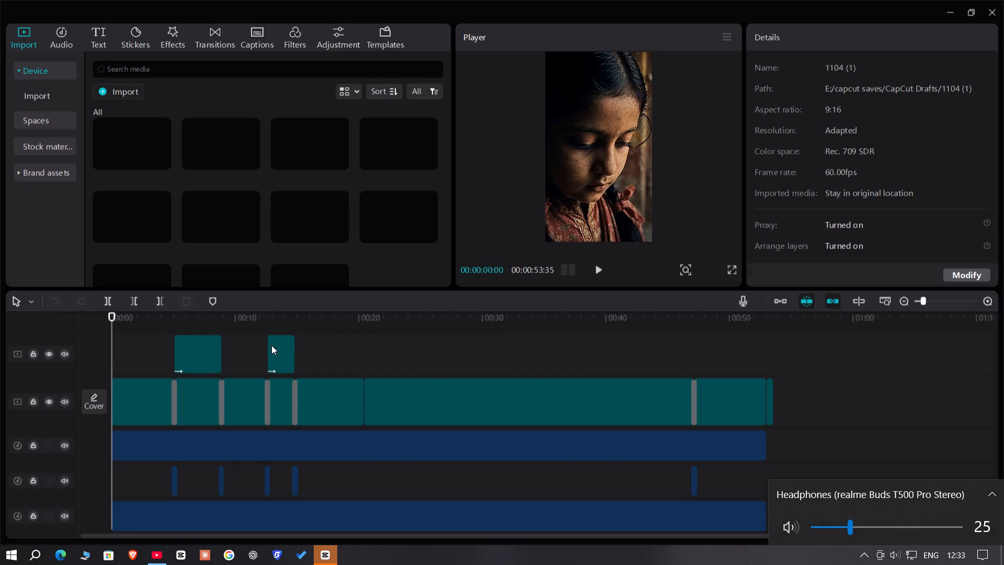
Close project 1104 (1) and create a new empty project.
click(989, 15)
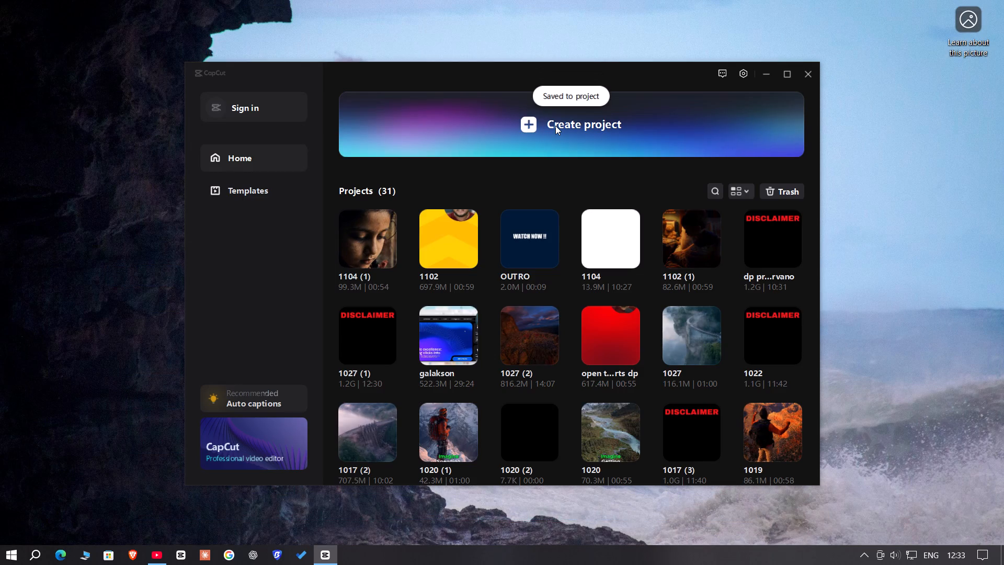
click(606, 132)
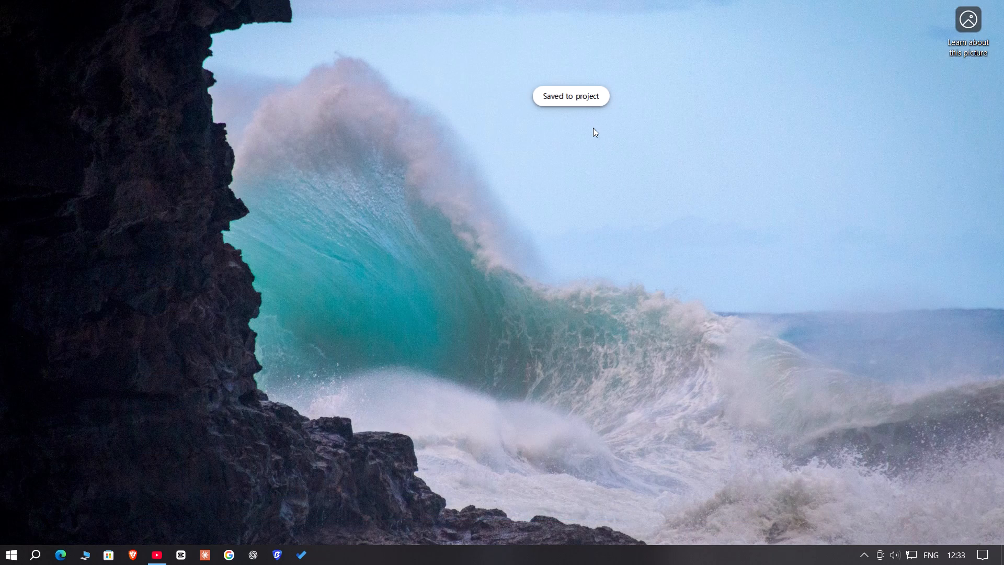
Import REEL - 3 VIDEO from the F: folder and place it at the start of the timeline.
click(249, 183)
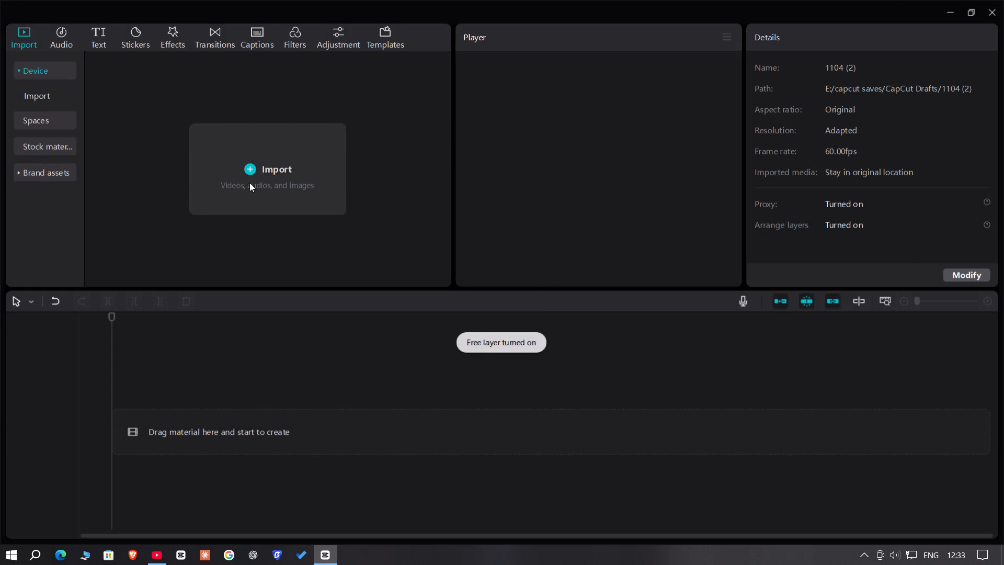
click(62, 112)
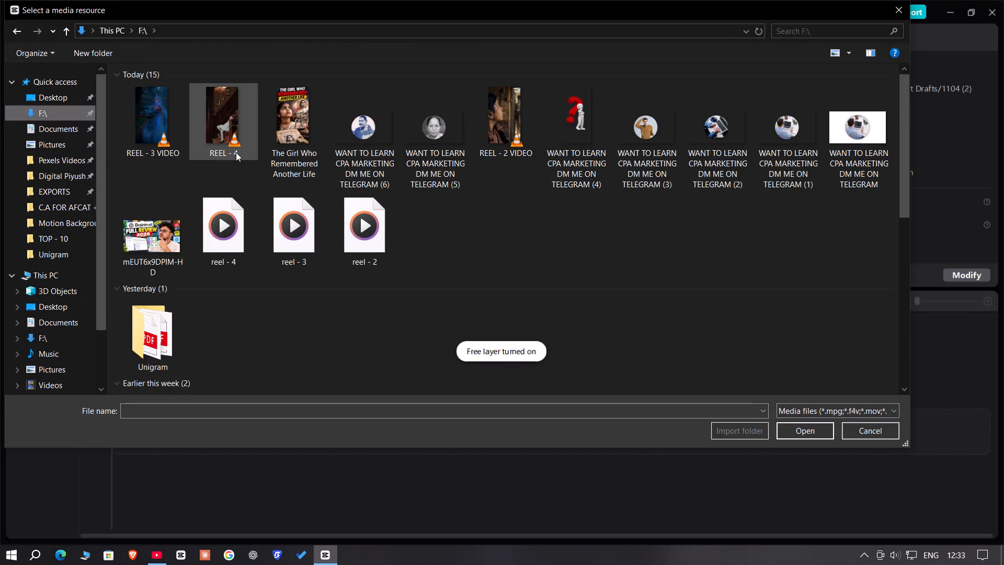
double_click(164, 141)
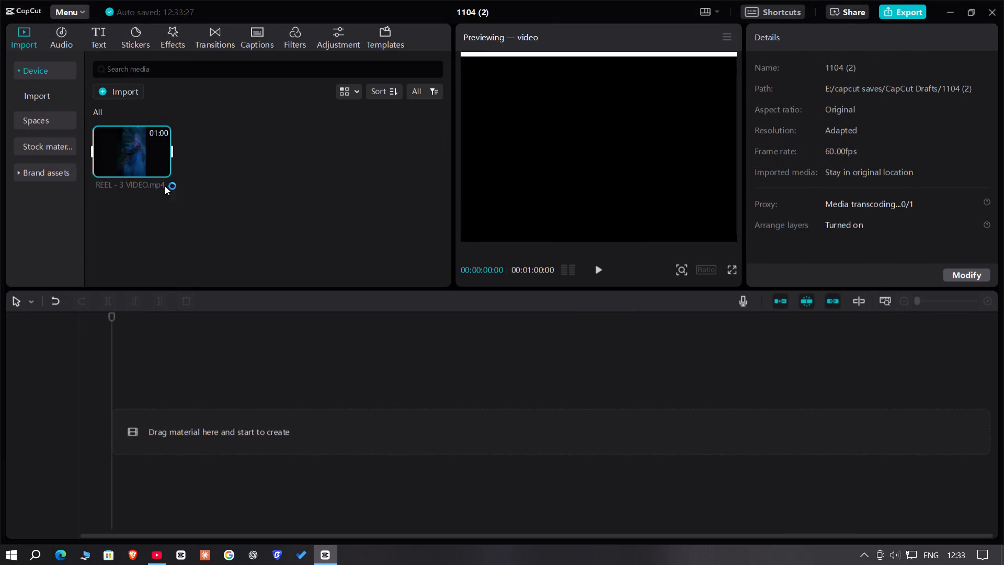
drag(138, 166, 111, 436)
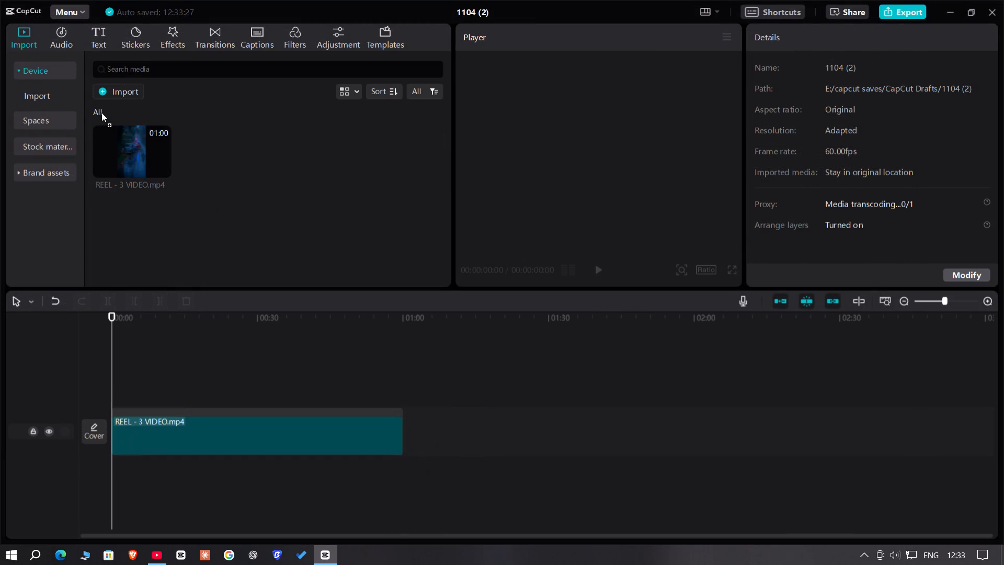
Import the reel - 3 audio file and place it on a track below the video, starting at 00:00.
click(117, 88)
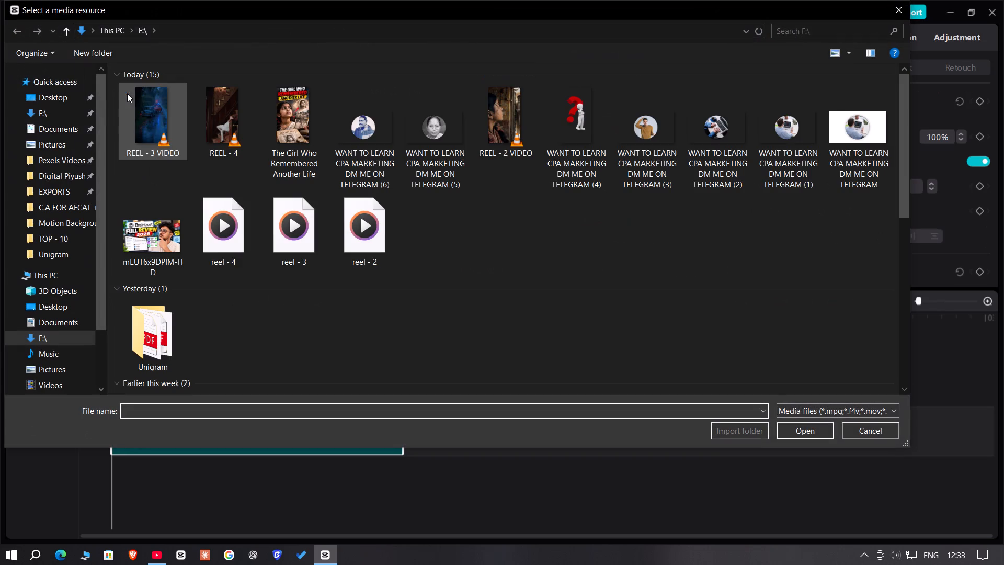
double_click(299, 217)
drag(207, 156, 107, 472)
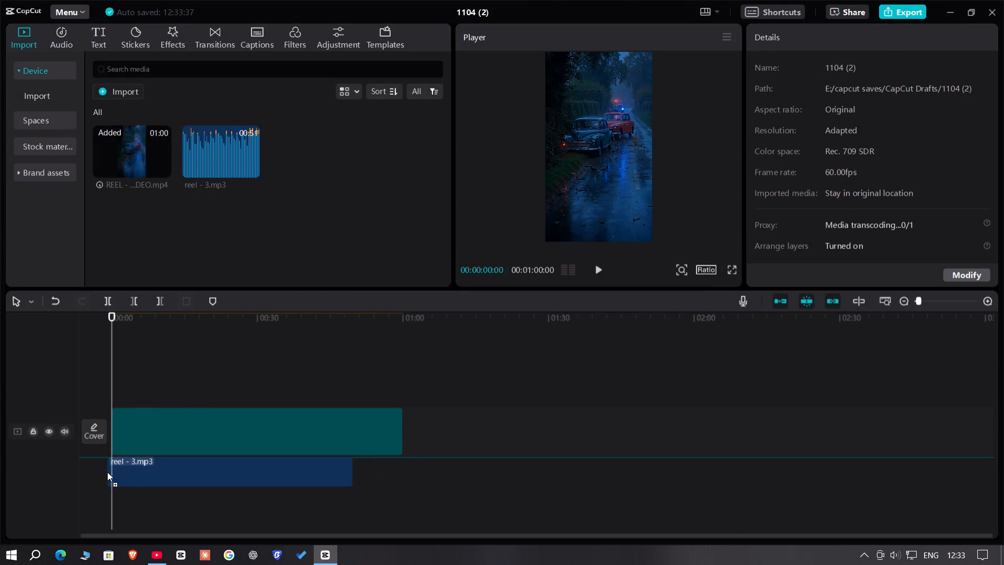
Lower the REEL - 3 VIDEO clip's own audio volume to about -15 dB while playing it against the reel - 3 audio.
click(925, 297)
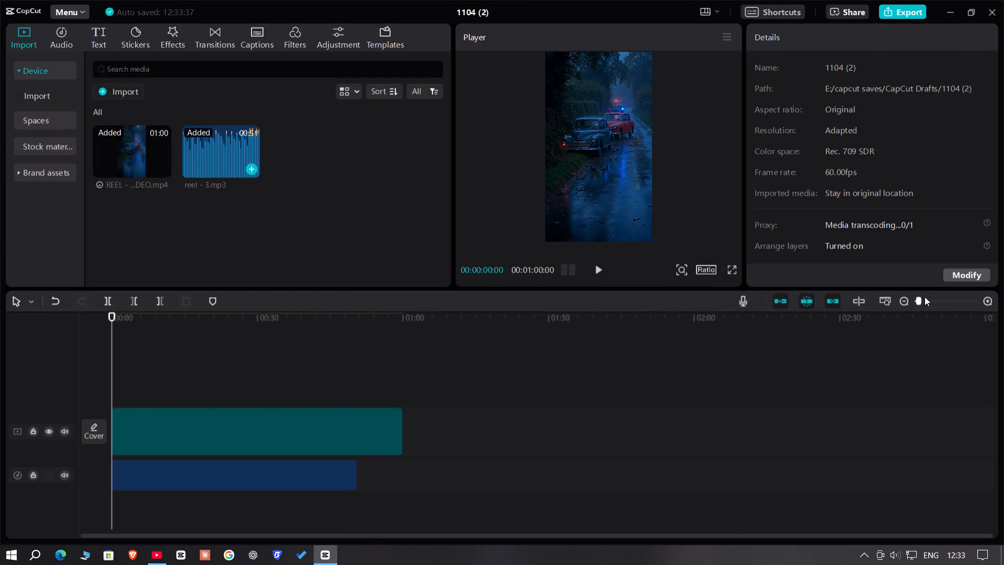
click(925, 301)
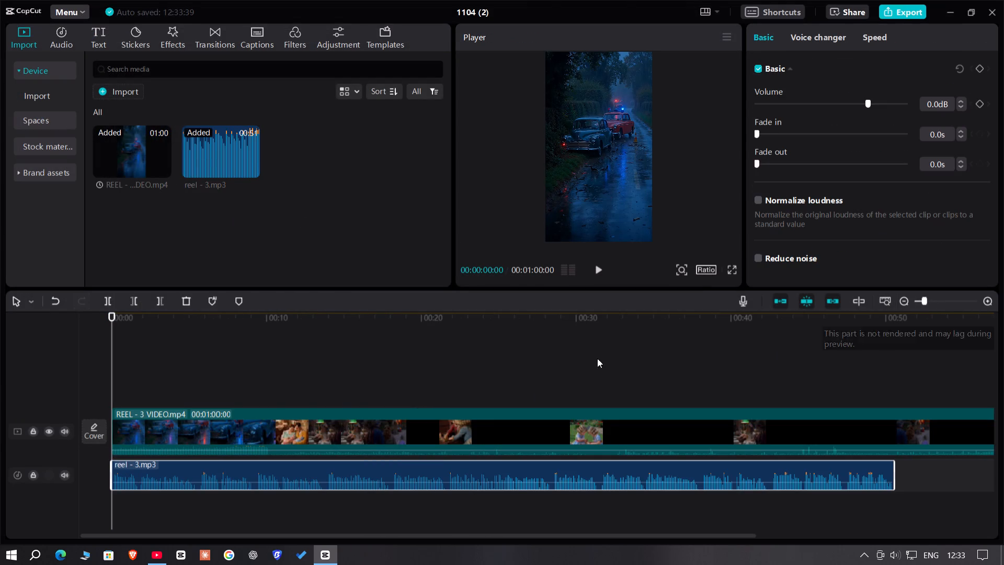
click(375, 445)
key(space)
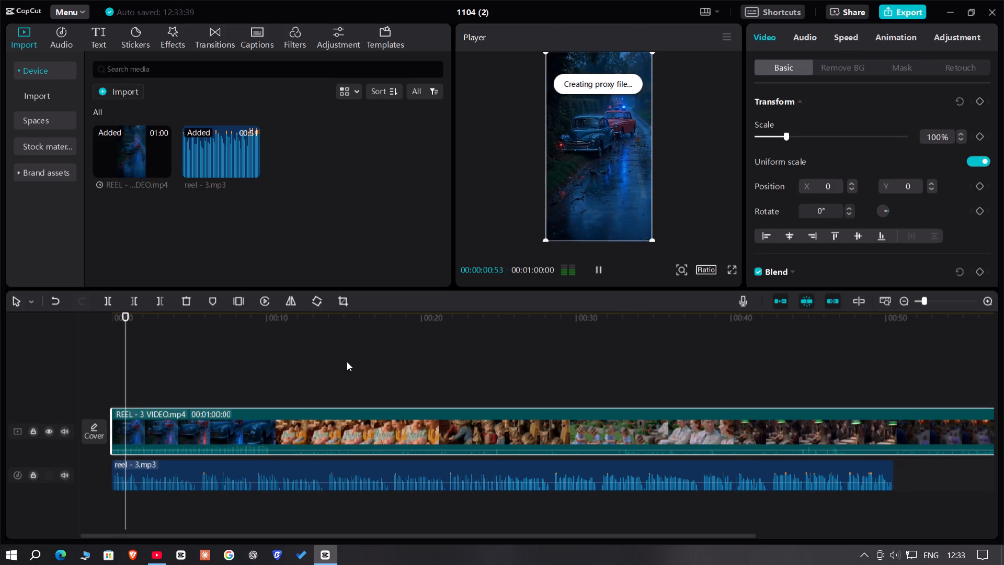
click(811, 47)
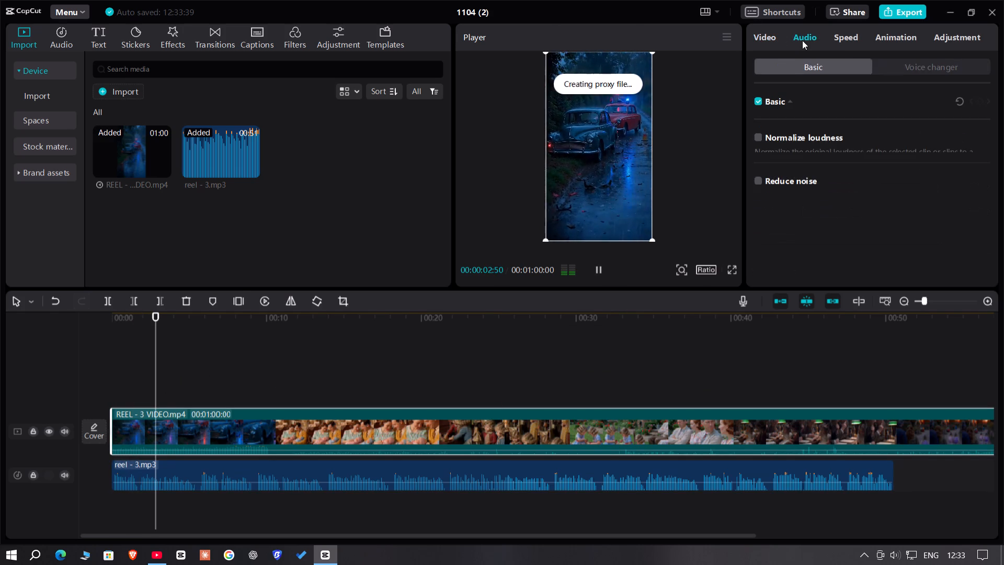
click(795, 139)
drag(795, 139, 811, 146)
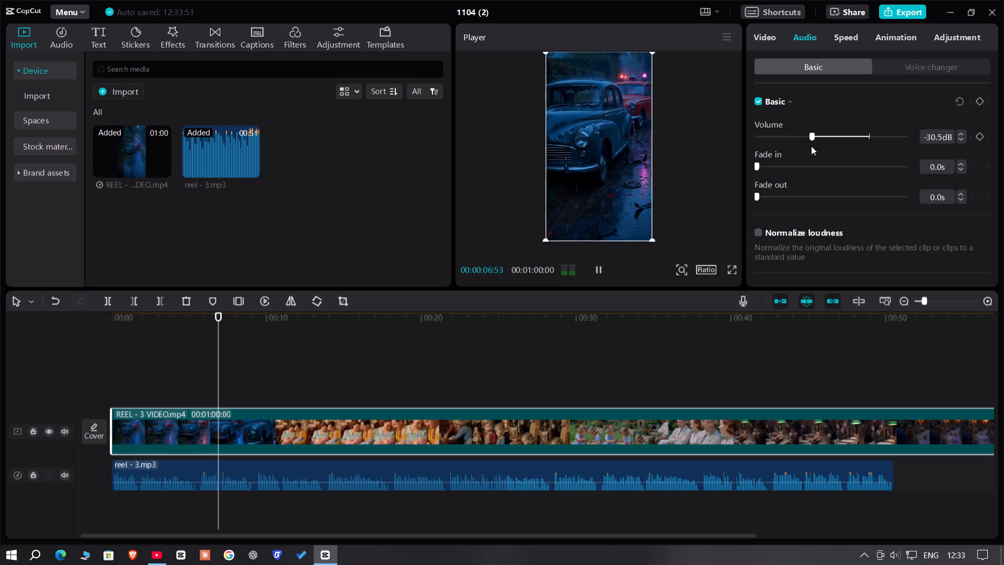
drag(811, 146, 837, 164)
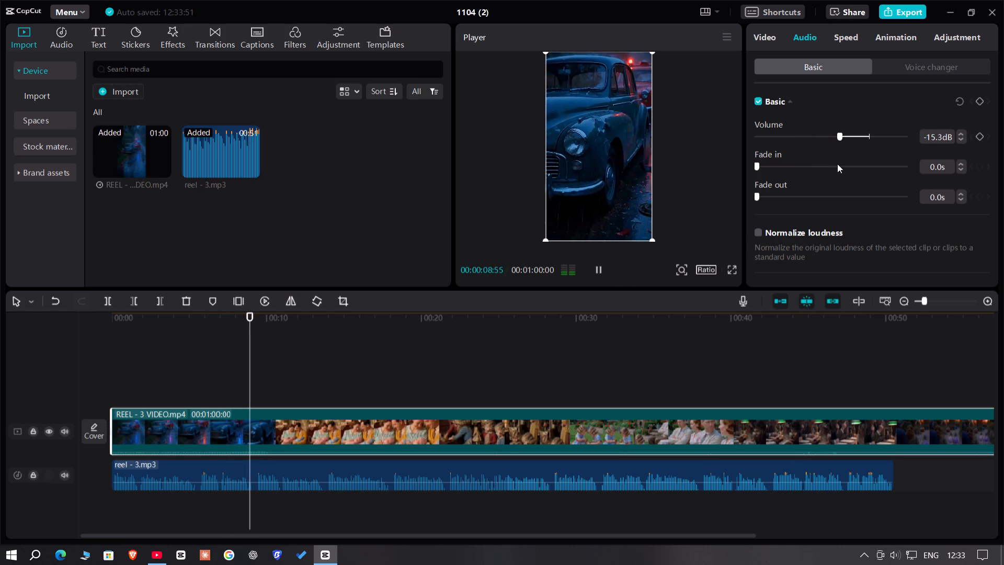
drag(837, 164, 834, 164)
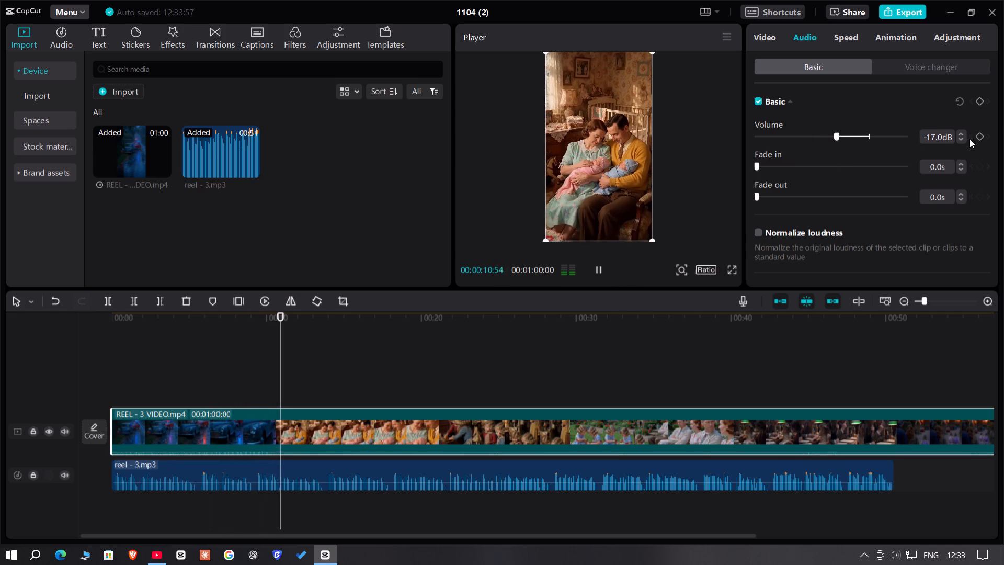
triple_click(962, 139)
triple_click(962, 139)
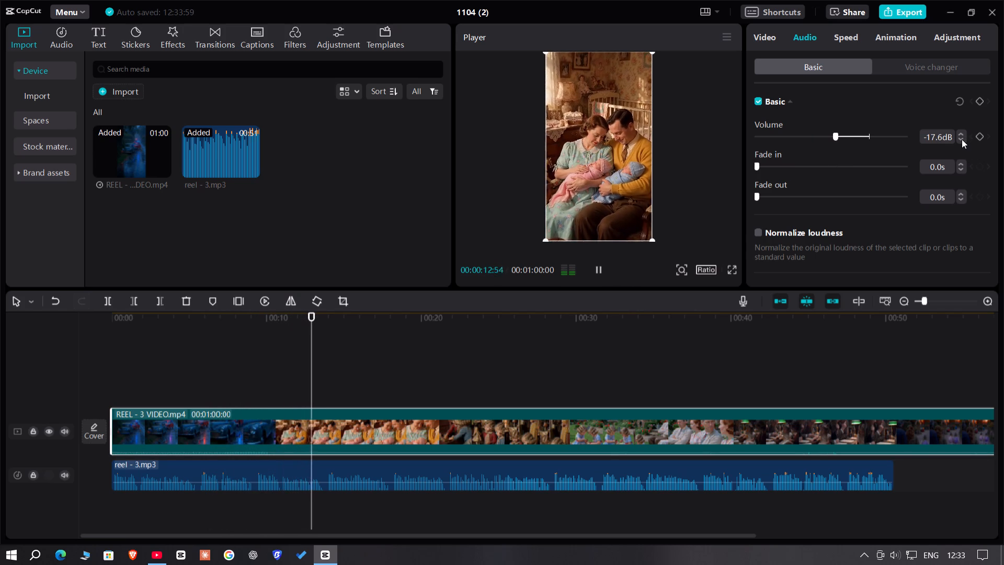
click(960, 134)
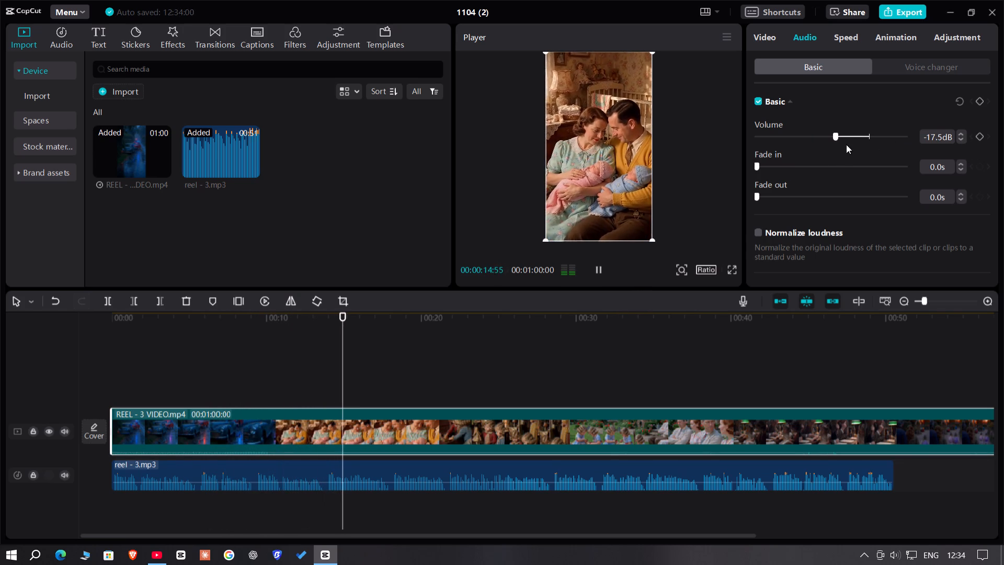
click(838, 139)
triple_click(960, 140)
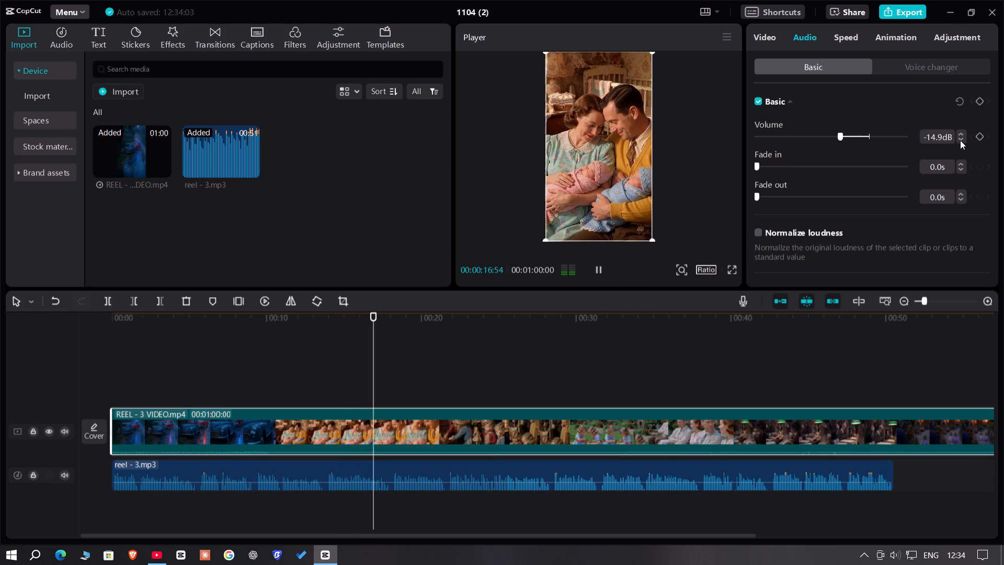
Play and scrub the timeline toward the end of the reel - 3 audio, stopping the playhead at about 00:00:44:41.
click(466, 366)
drag(465, 364, 501, 368)
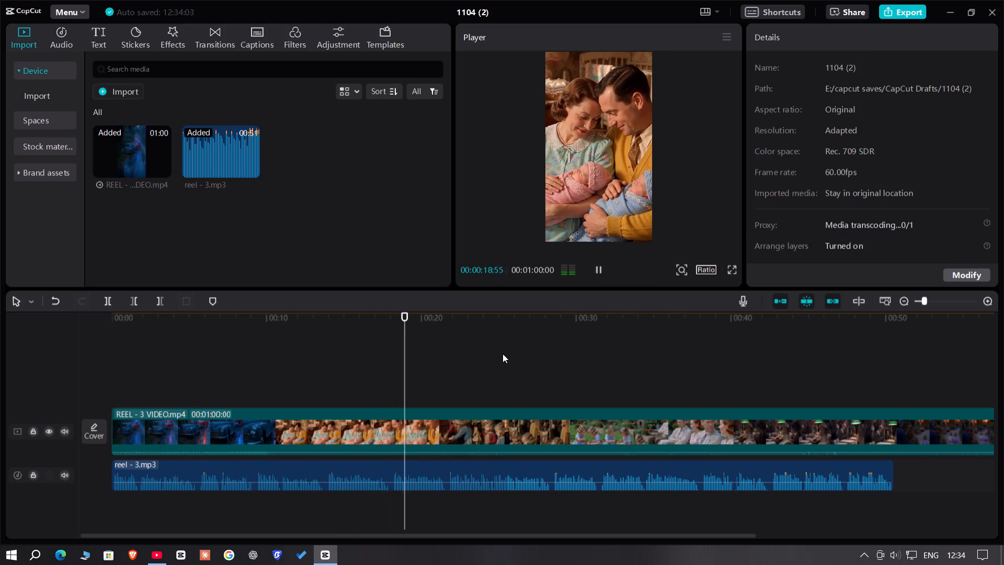
click(503, 354)
drag(503, 353, 659, 374)
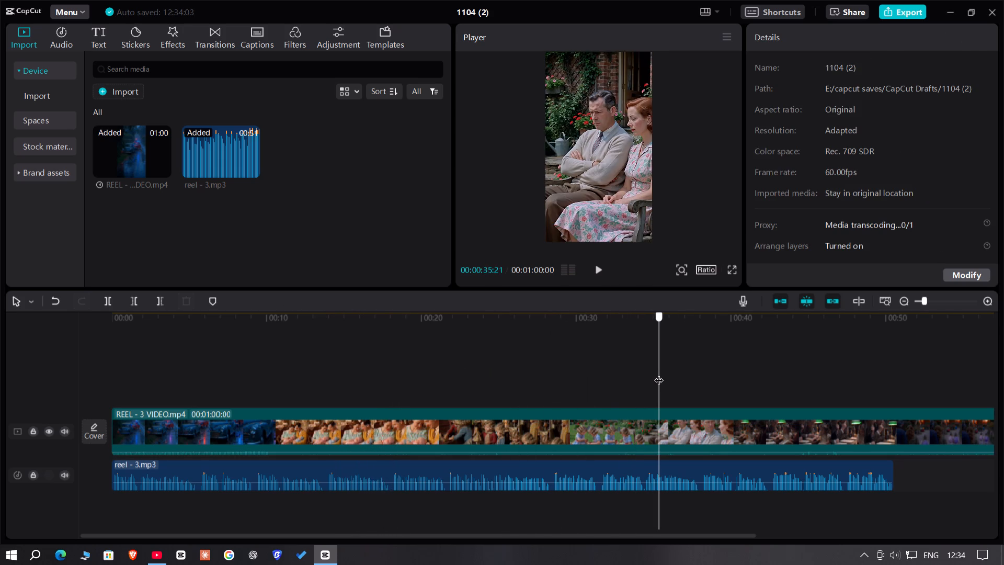
drag(659, 374, 713, 383)
click(715, 383)
key(space)
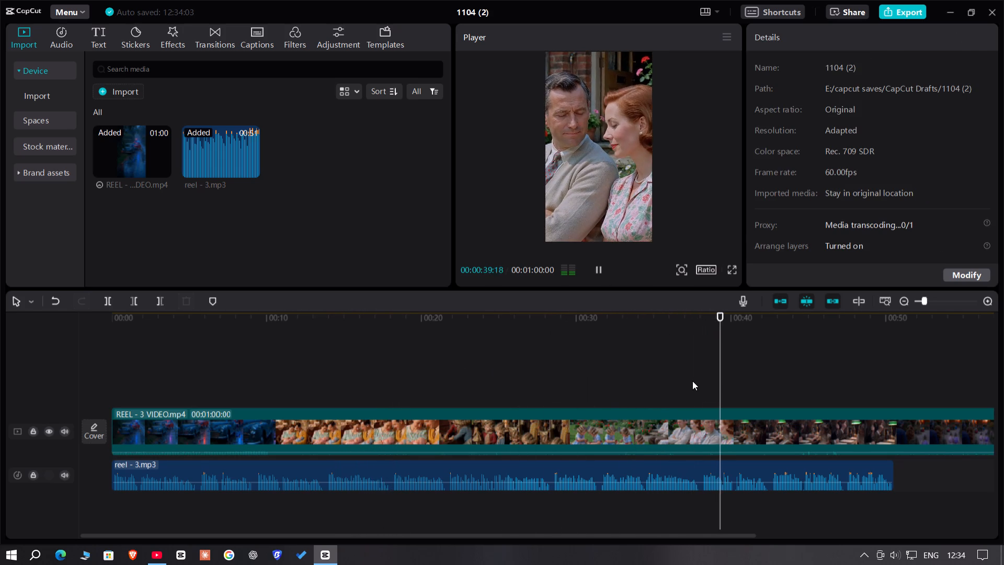
drag(739, 535, 798, 527)
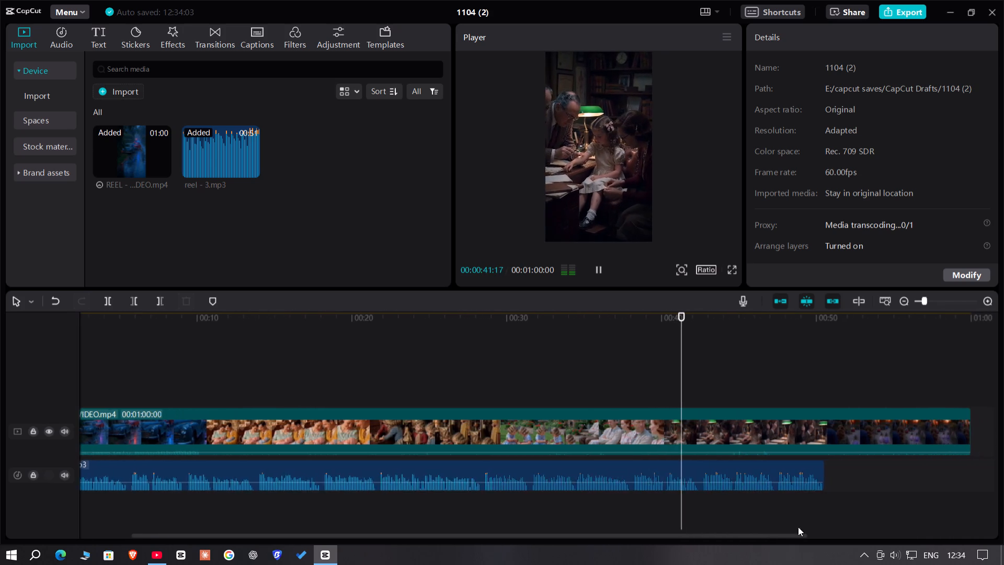
drag(798, 527, 813, 521)
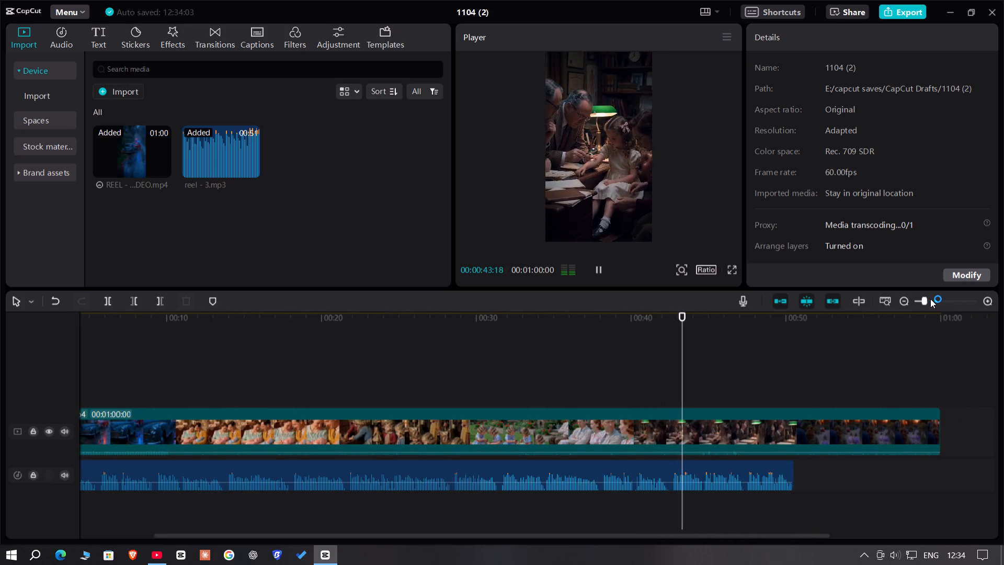
click(929, 299)
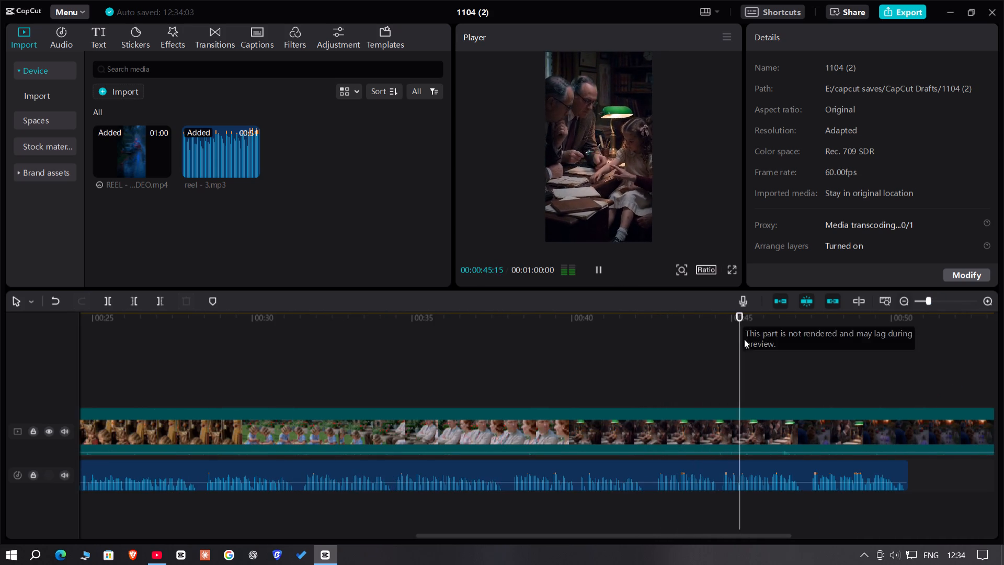
click(683, 345)
key(space)
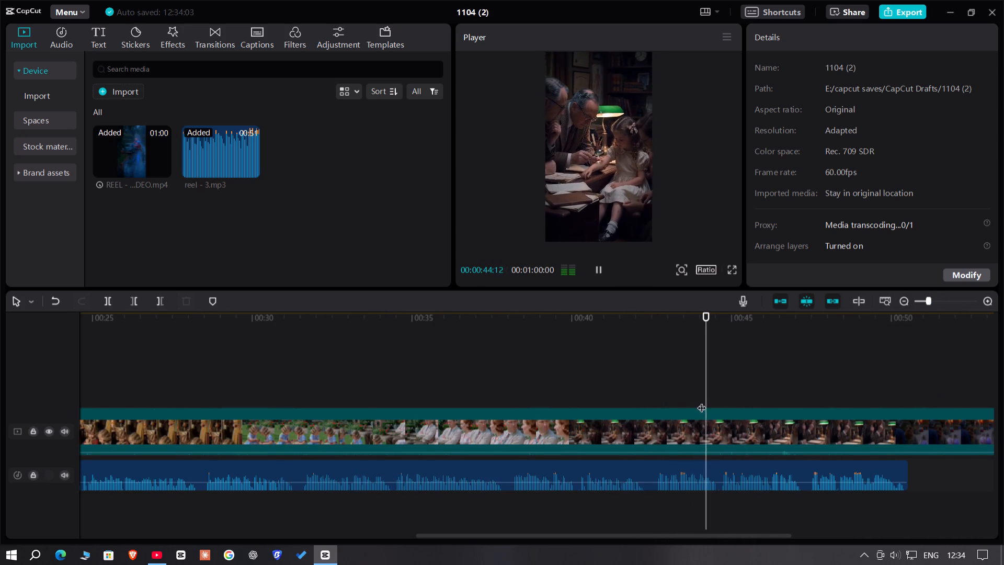
key(space)
Step the playhead back to 00:00:44:39 and set the REEL - 3 VIDEO clip's speed to 1.3x.
click(785, 433)
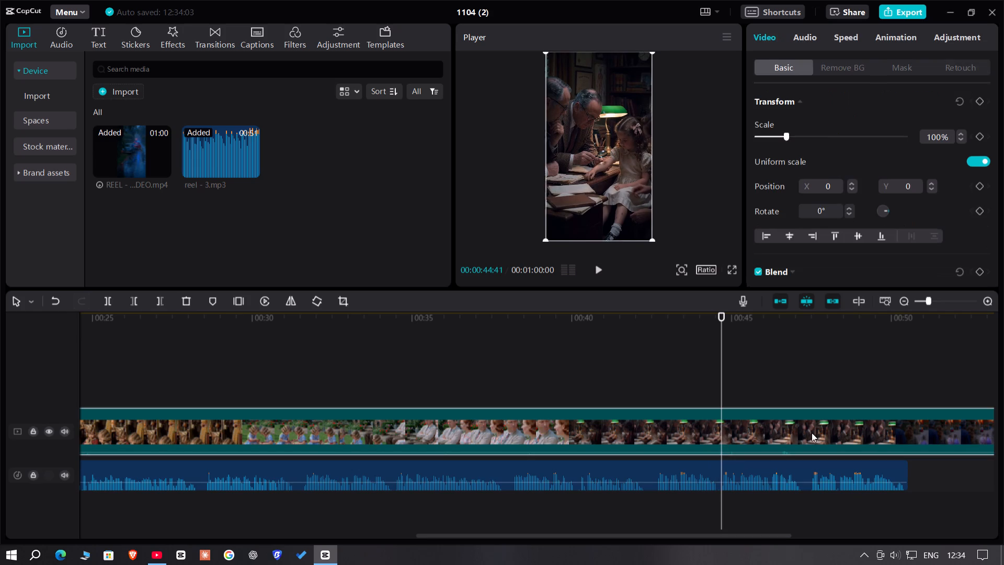
key(Left)
key(Left)
click(857, 33)
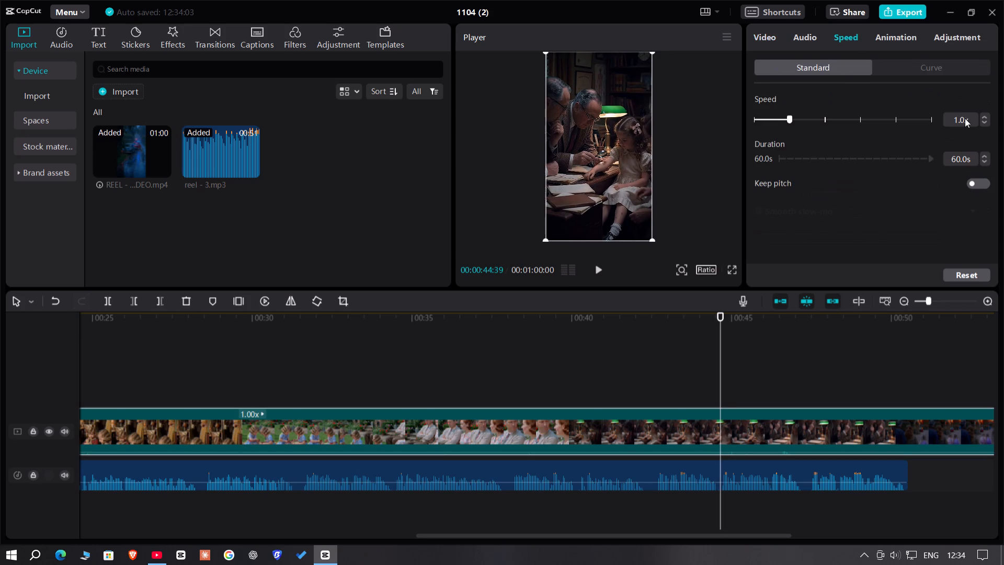
click(987, 120)
click(987, 119)
click(987, 119)
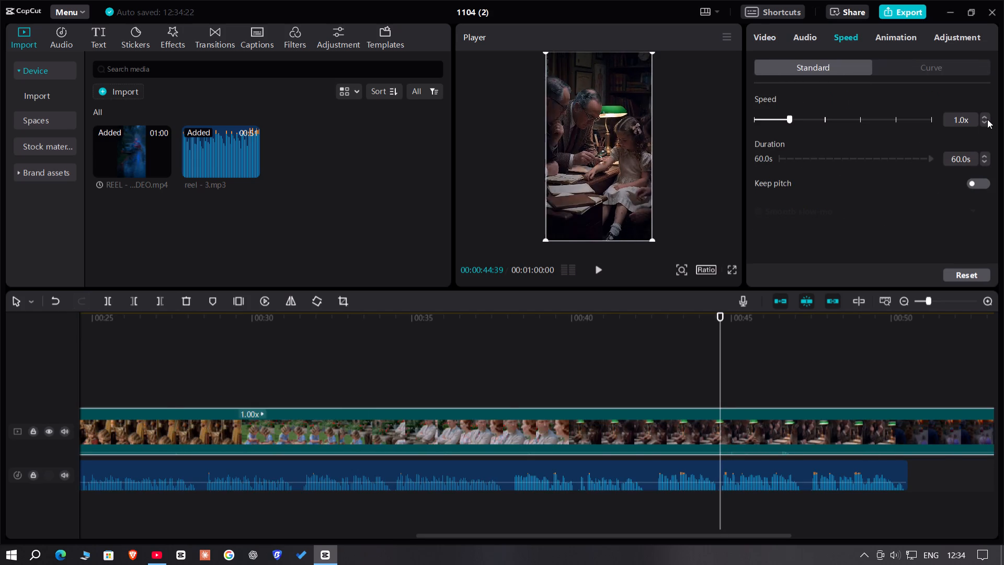
click(987, 119)
click(987, 119)
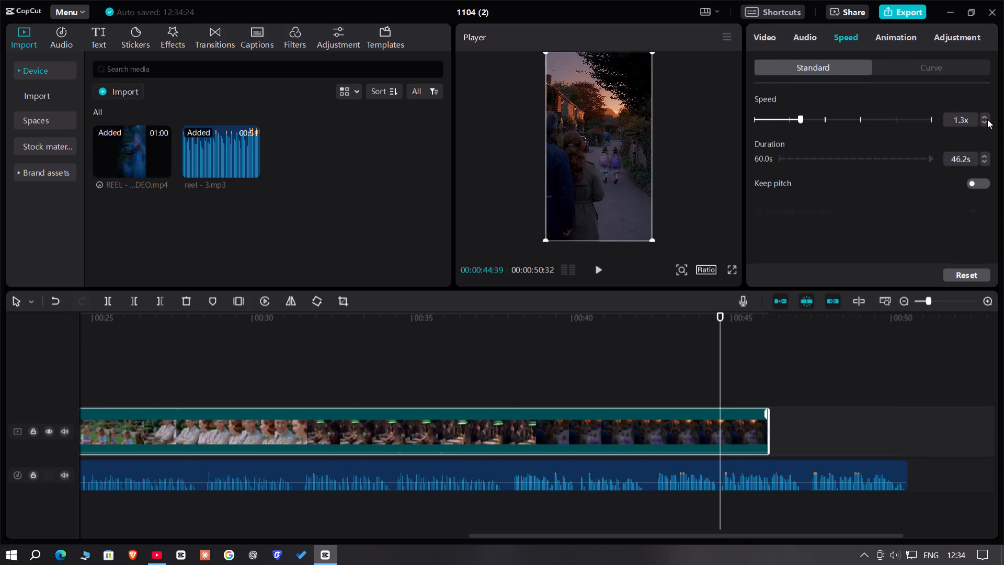
click(987, 119)
click(984, 123)
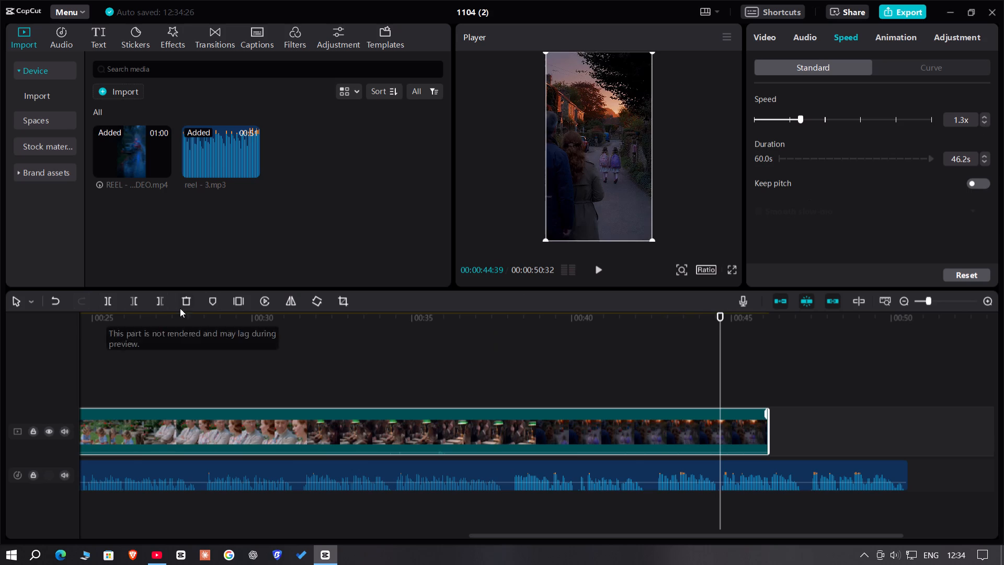
Trim off the part of the REEL - 3 VIDEO clip after the playhead at 00:00:44:39.
triple_click(159, 302)
double_click(159, 302)
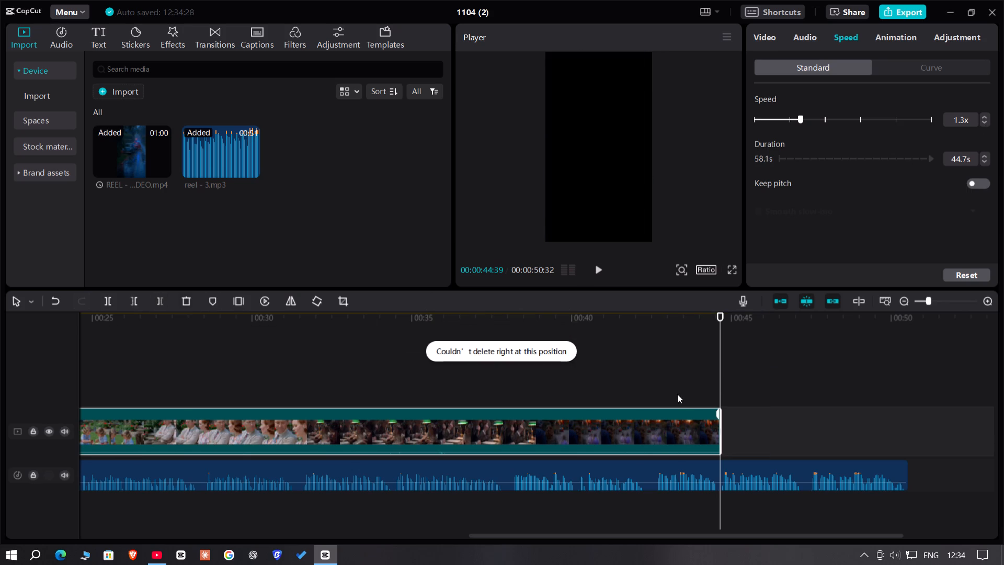
Preview the reel from the beginning in full screen, checking the sped-up video against the reel - 3 audio.
click(677, 394)
drag(677, 394, 0, 387)
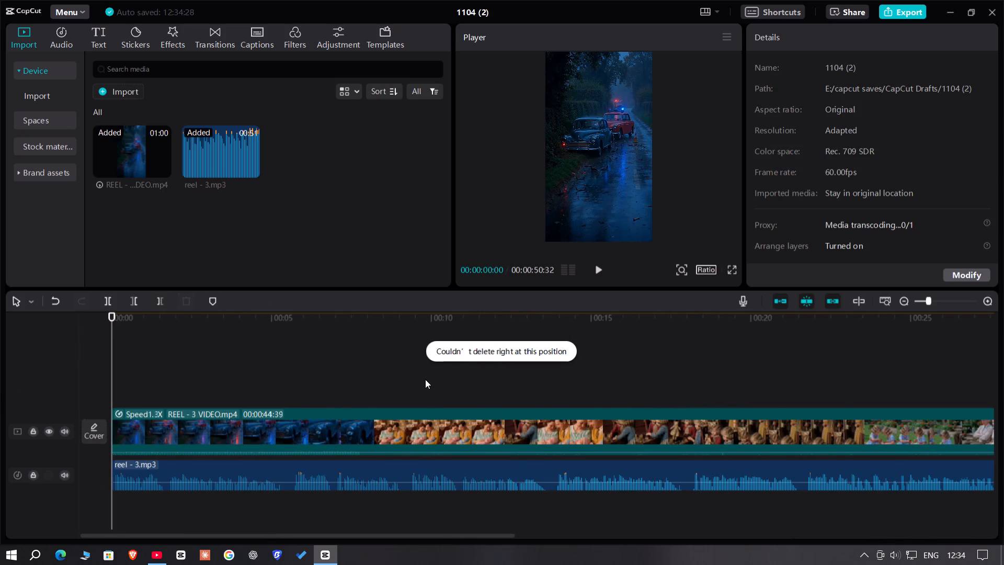
click(599, 266)
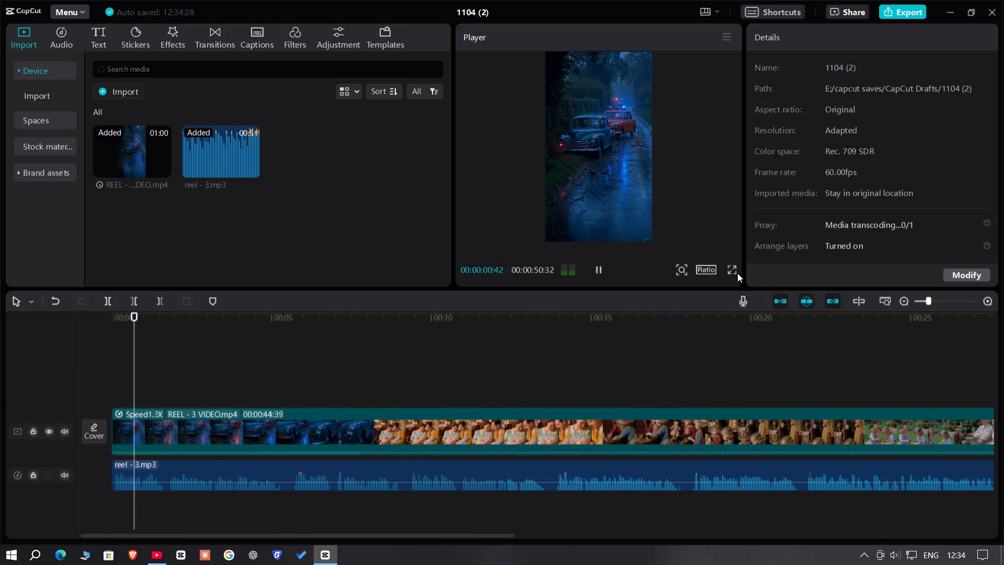
click(735, 268)
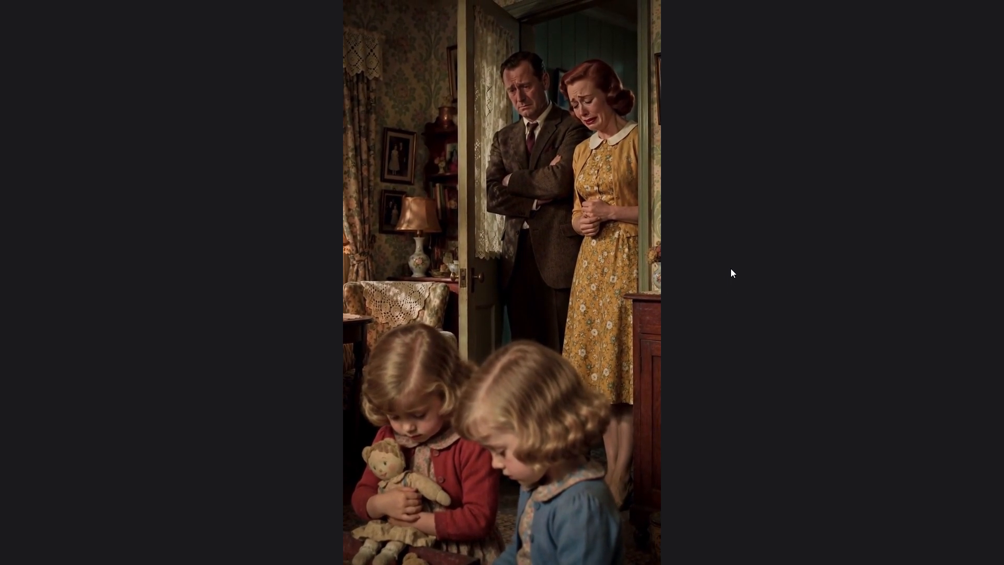
click(731, 268)
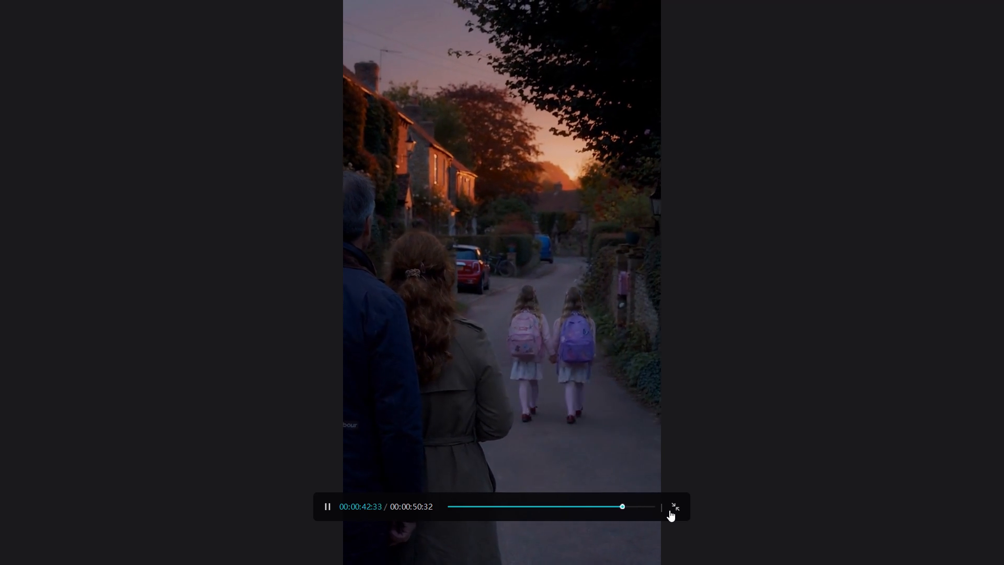
click(669, 510)
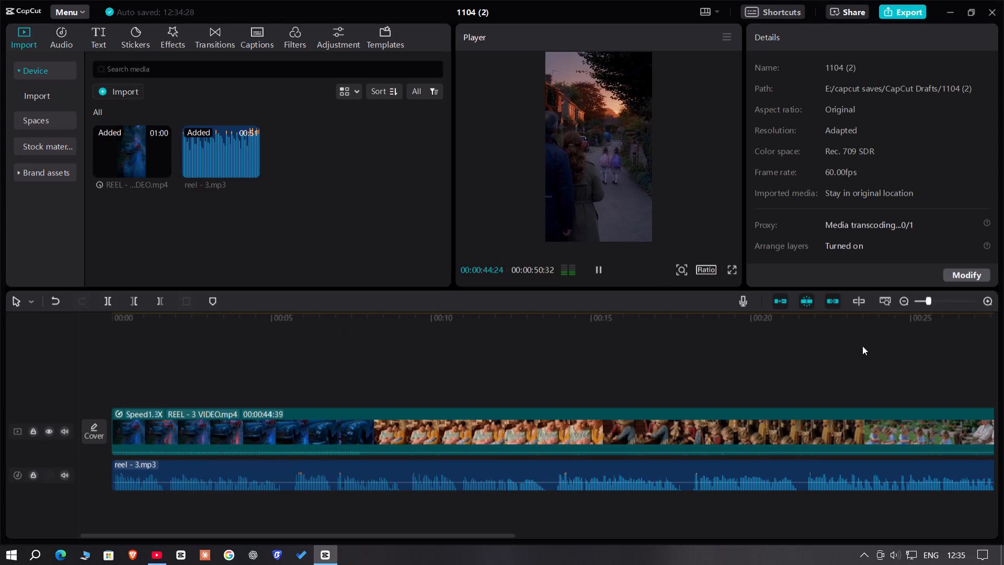
click(699, 294)
click(602, 271)
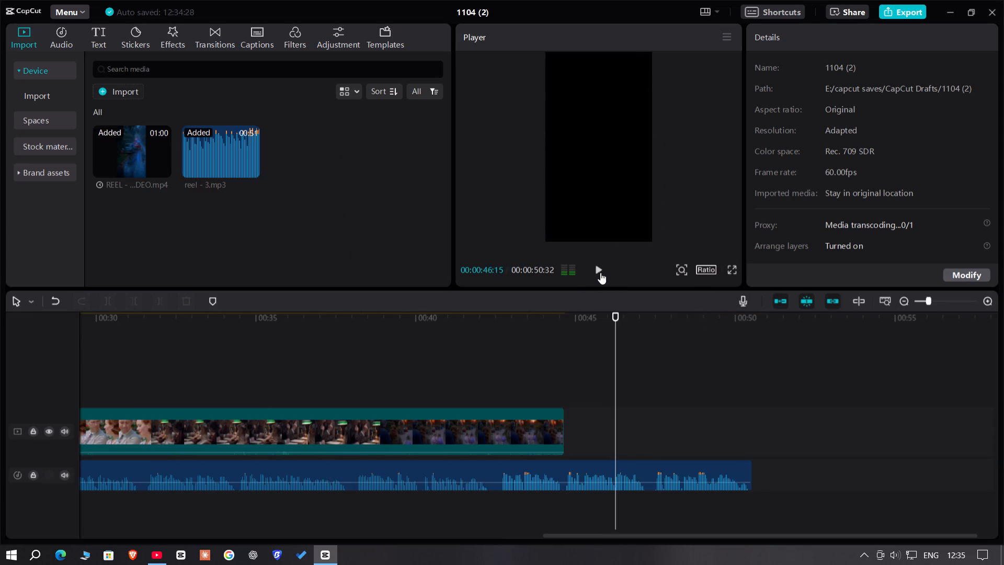
key(space)
key(space)
Import OUTRO kids from the EXPORTS folder and place it directly after the REEL - 3 VIDEO clip.
click(124, 89)
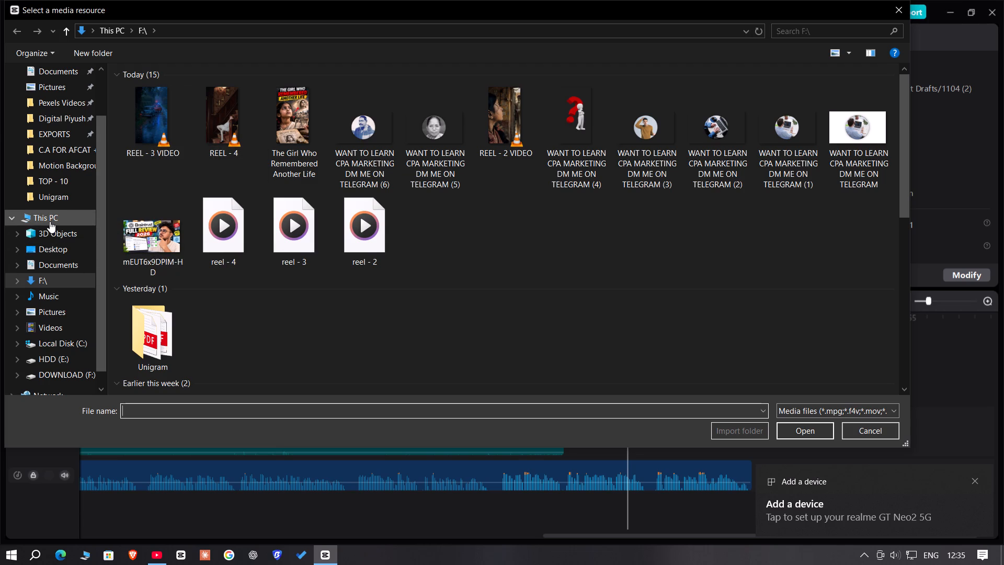
click(58, 128)
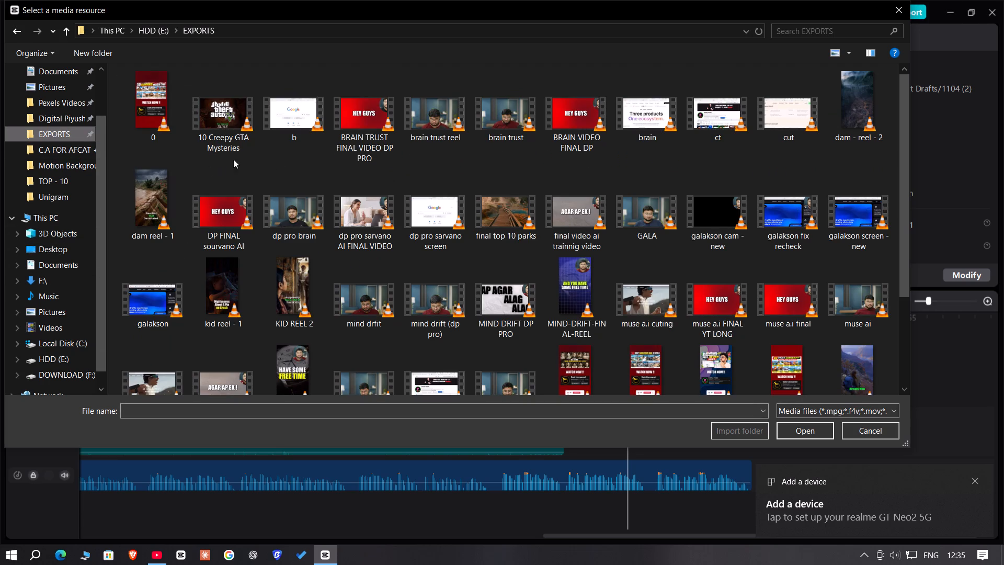
scroll(472, 197, down, 6)
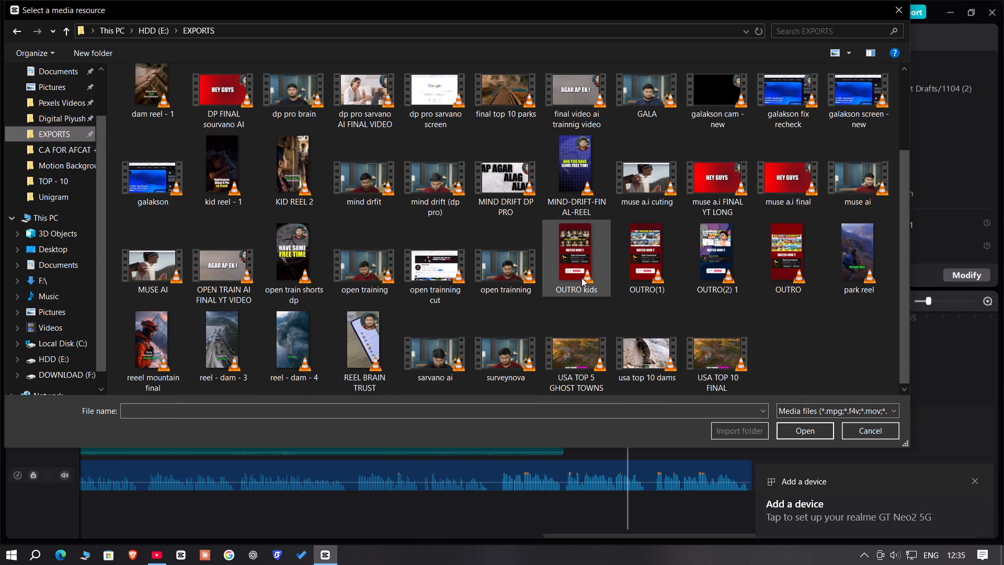
double_click(576, 276)
drag(307, 138, 562, 422)
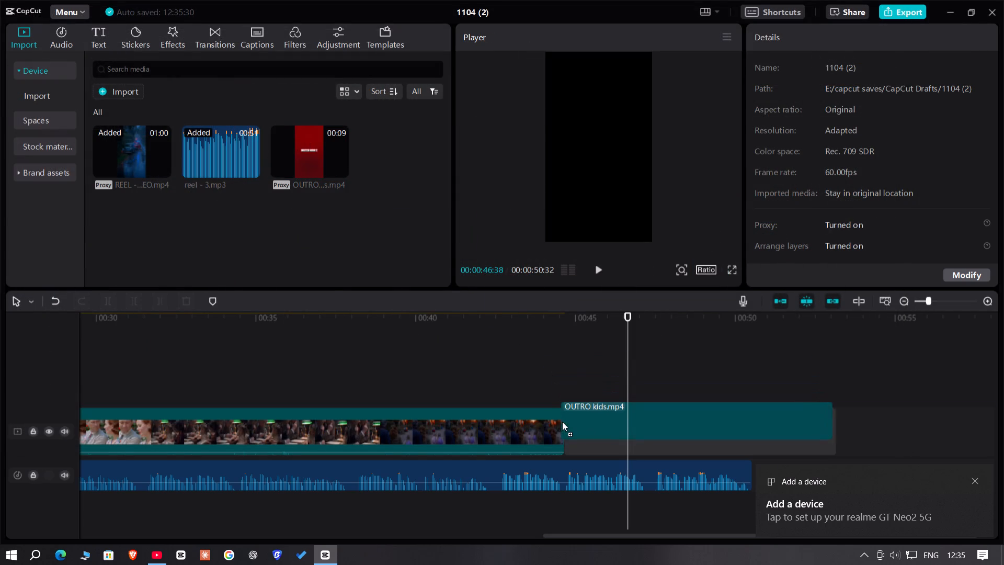
drag(562, 422, 567, 430)
Place the playhead at the reel - 3 audio's end, 00:00:50:32, and set the OUTRO kids clip's speed to 1.4x.
click(682, 387)
drag(682, 387, 762, 411)
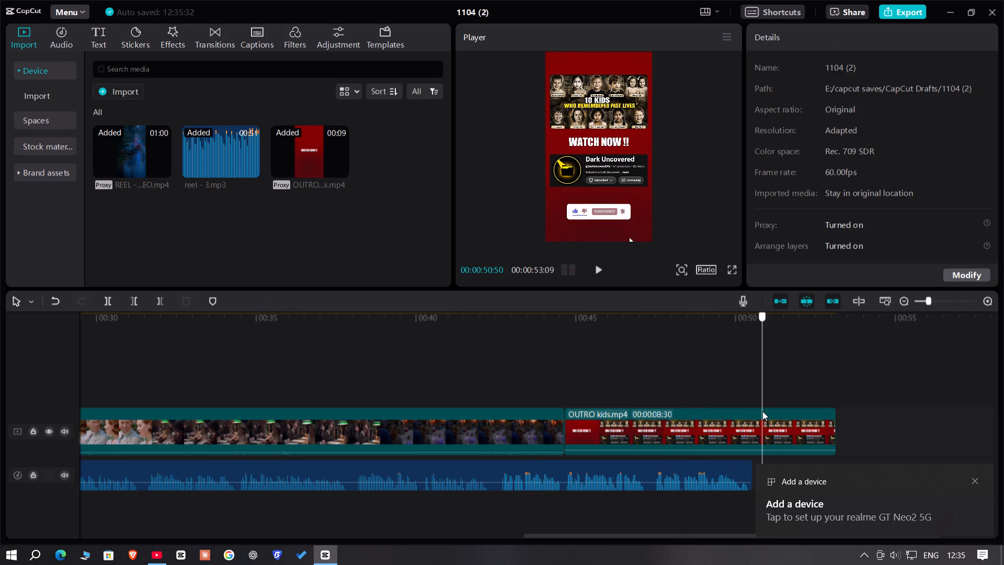
drag(762, 411, 750, 407)
drag(781, 397, 800, 442)
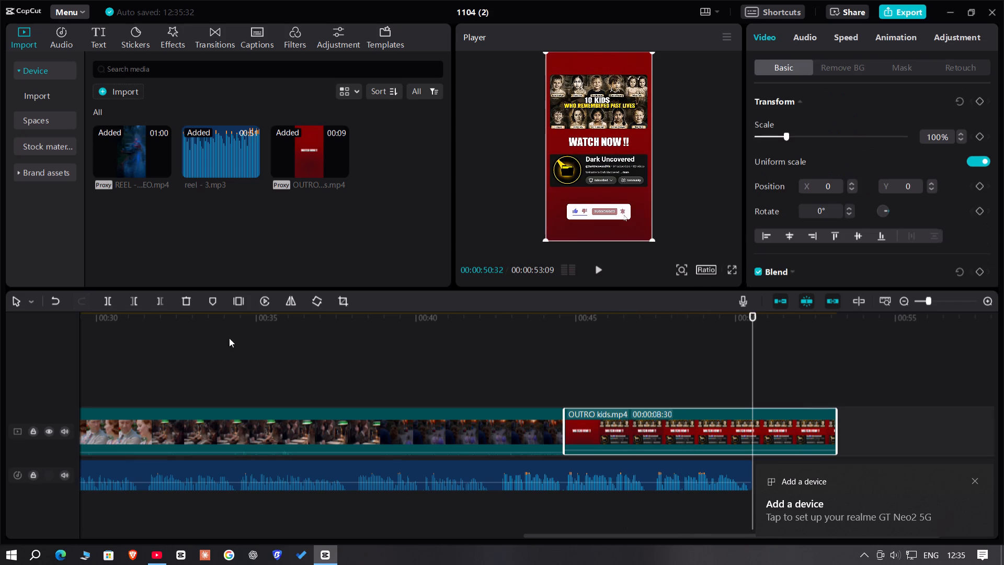
click(850, 36)
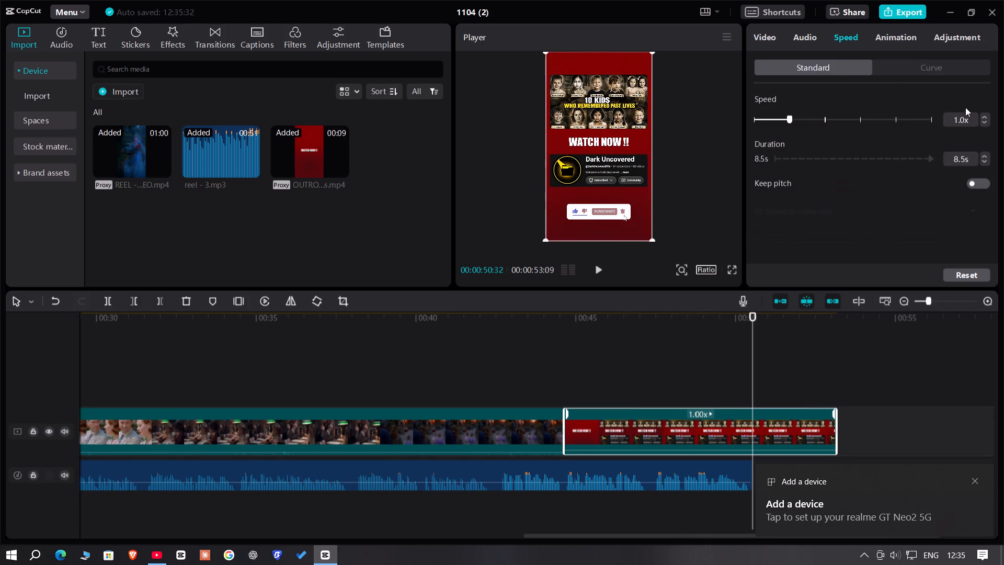
click(984, 116)
click(984, 116)
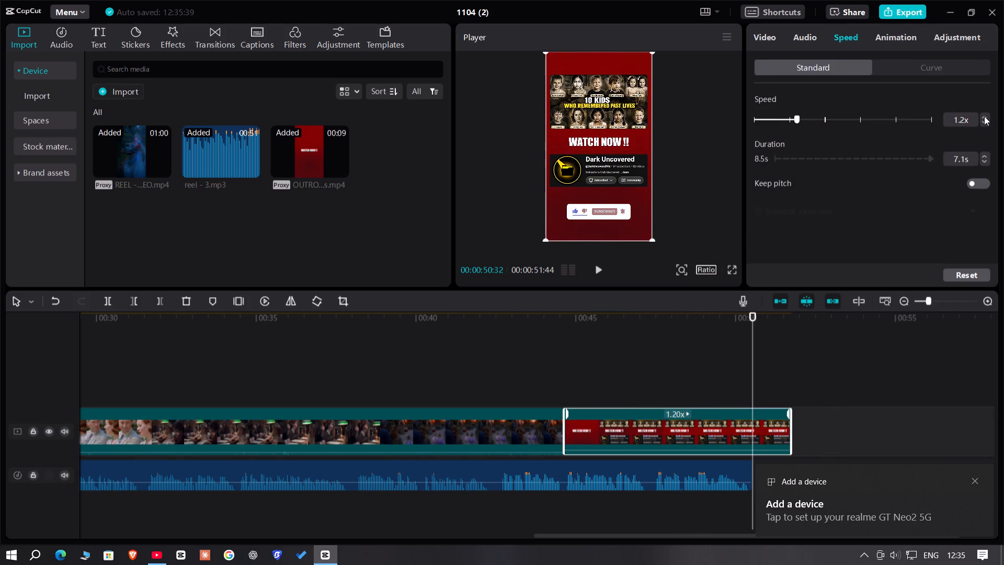
click(984, 116)
click(984, 116)
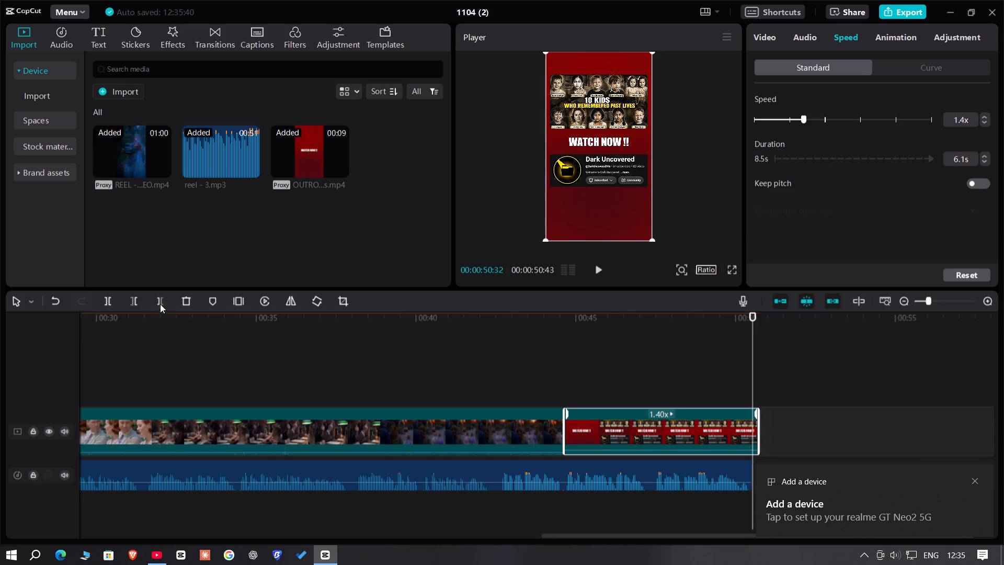
Trim the end of the OUTRO kids clip to the playhead at 00:00:50:32.
triple_click(161, 299)
triple_click(161, 298)
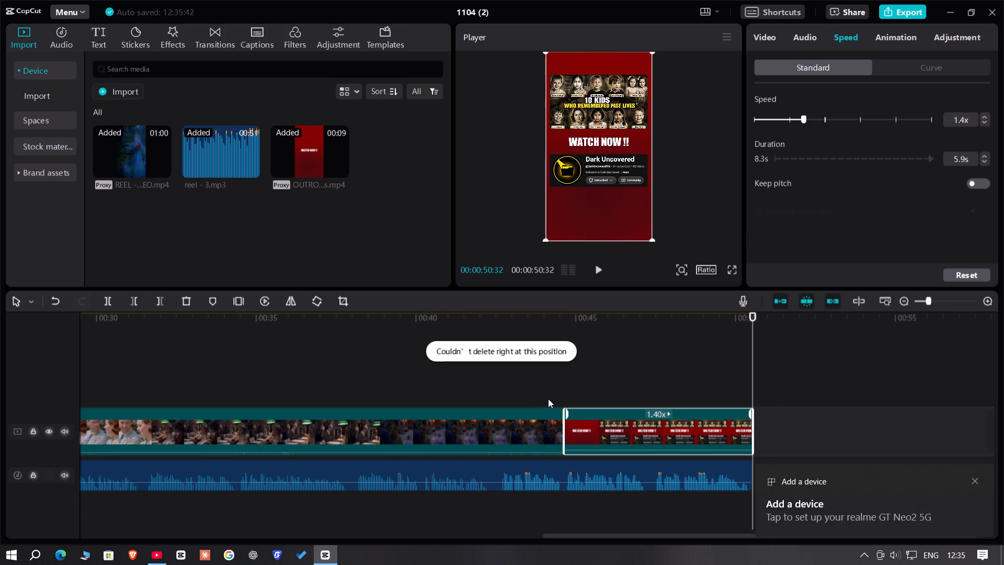
Play the OUTRO kids section and scrub through the whole reel from the start to review the edit.
click(548, 399)
key(space)
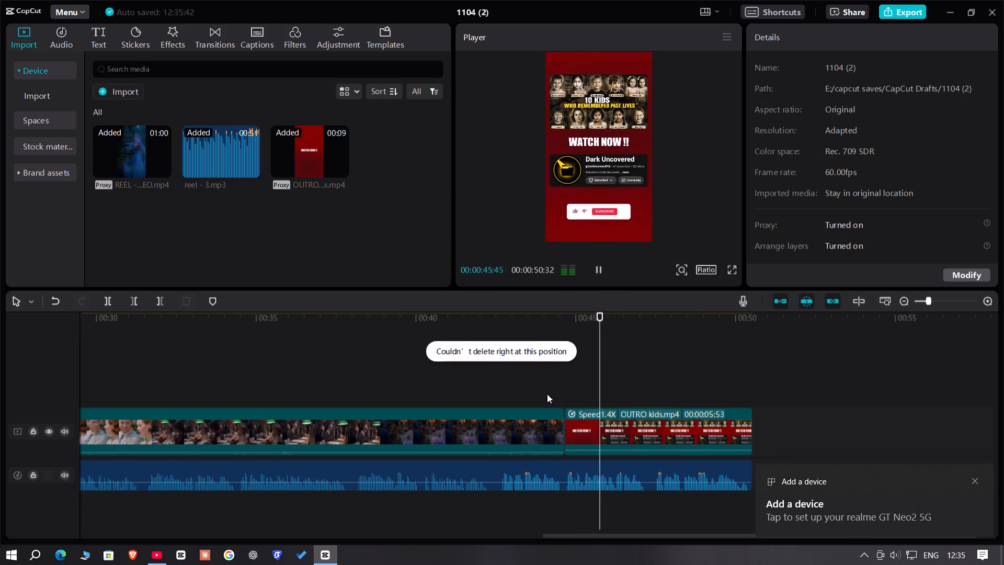
click(925, 306)
click(919, 302)
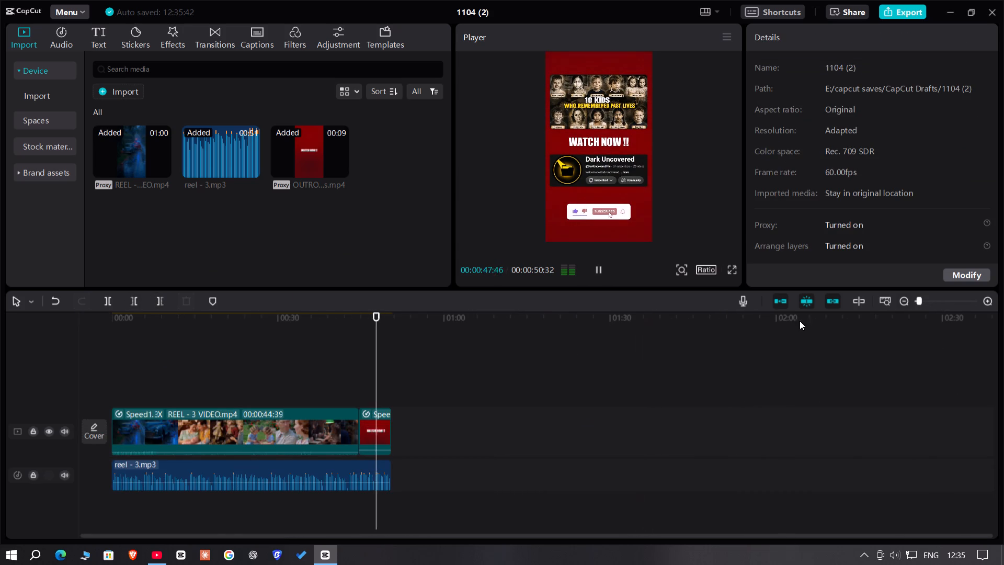
click(234, 390)
drag(233, 390, 102, 410)
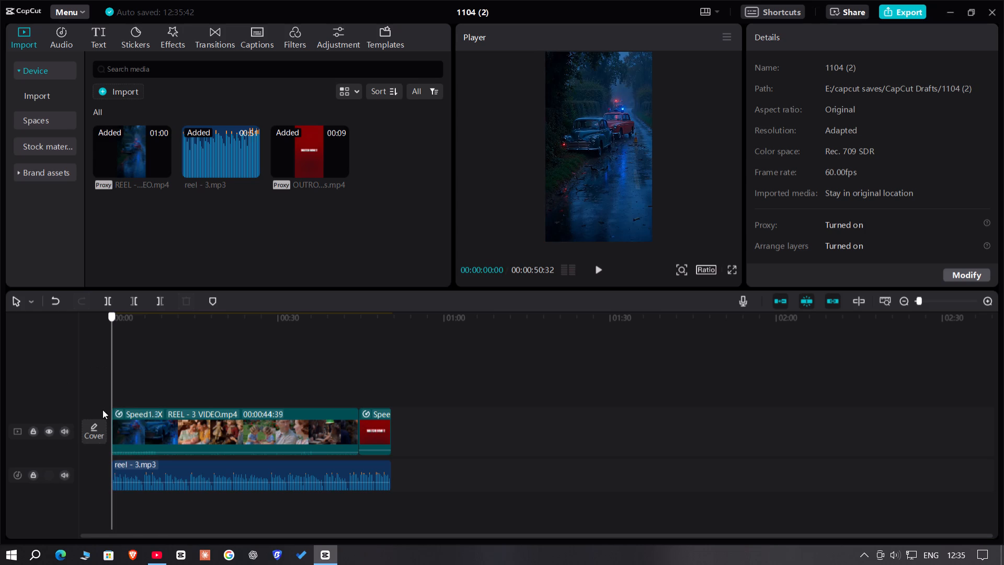
drag(102, 410, 2, 476)
click(255, 385)
drag(255, 385, 268, 392)
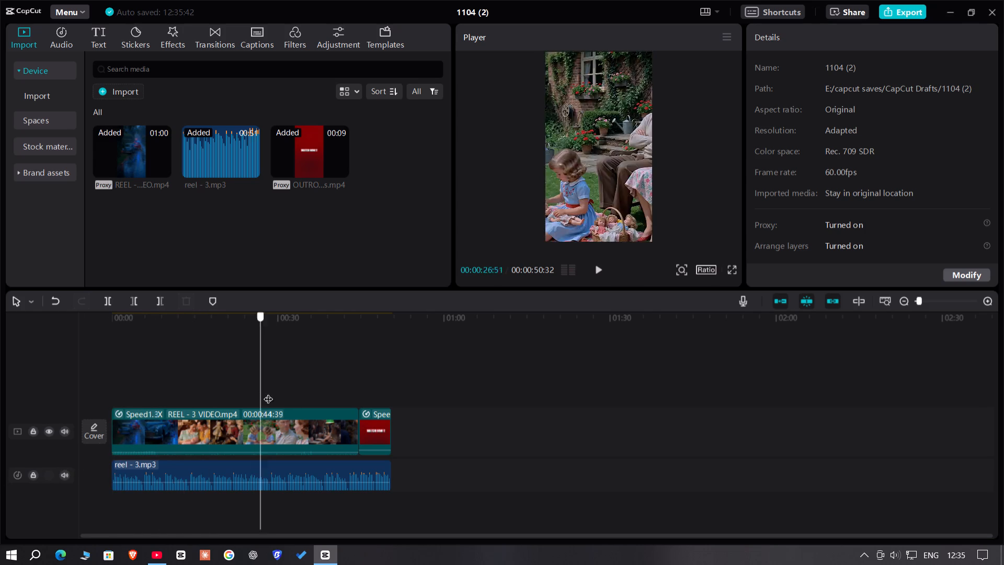
drag(268, 392, 337, 451)
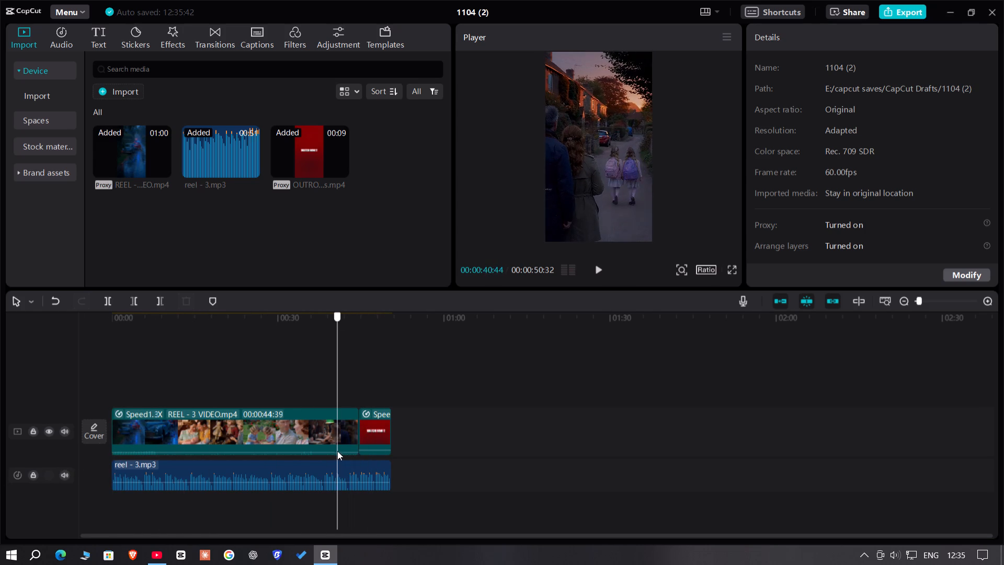
drag(337, 451, 336, 448)
Add the Pull Out transition between the REEL - 3 VIDEO and OUTRO kids clips.
click(218, 51)
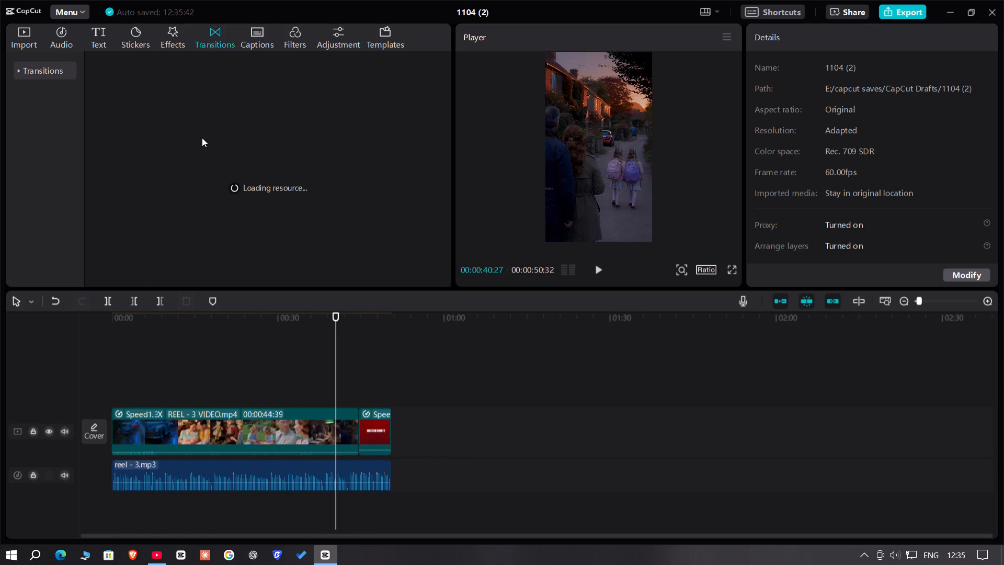
drag(312, 150, 329, 279)
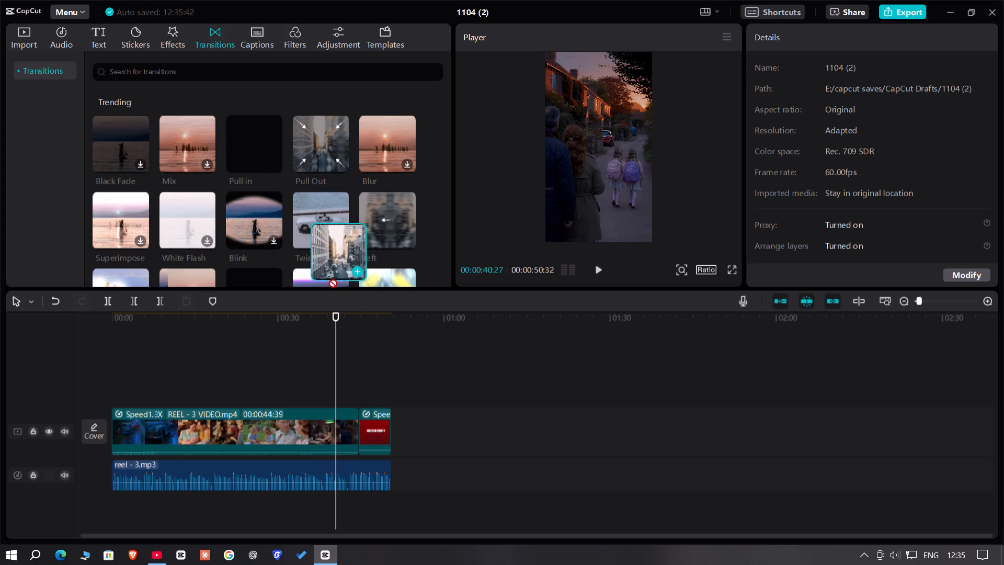
drag(329, 279, 360, 432)
Import SFX- Swoosh04 from the Essential Sound Swoosh folder and place it on a new audio track at the transition's start, 00:00:44:24.
click(358, 379)
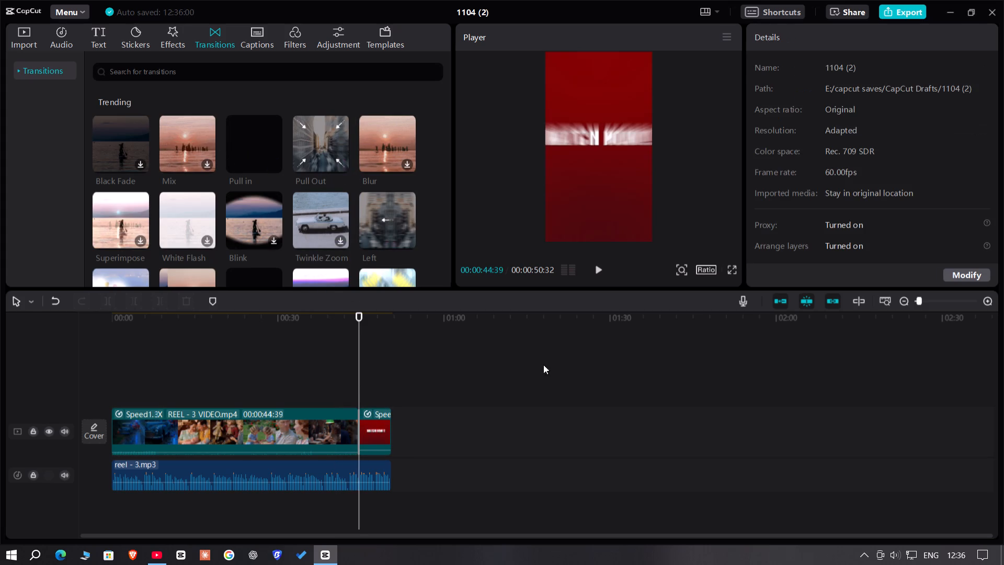
click(931, 304)
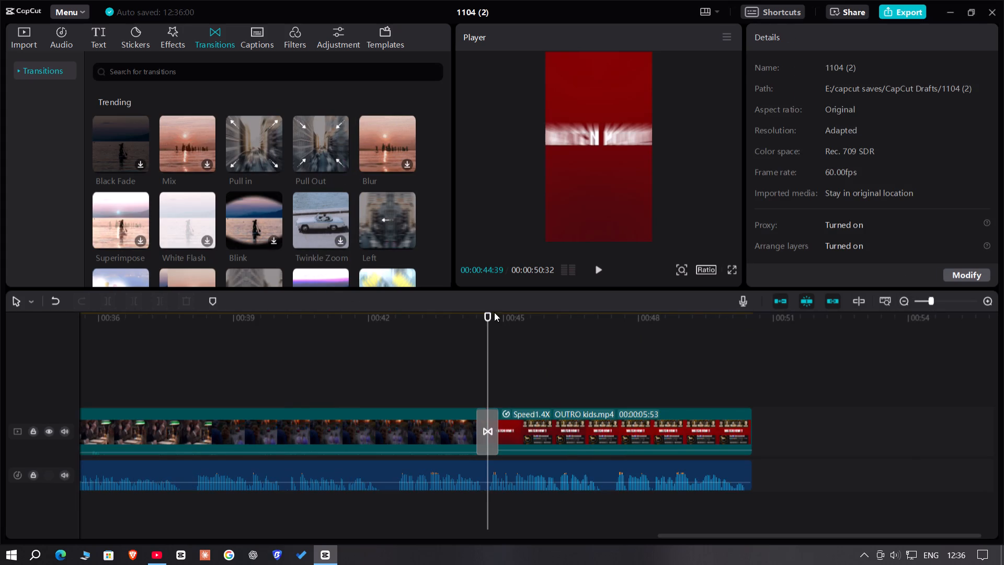
click(489, 311)
drag(489, 311, 475, 324)
click(33, 47)
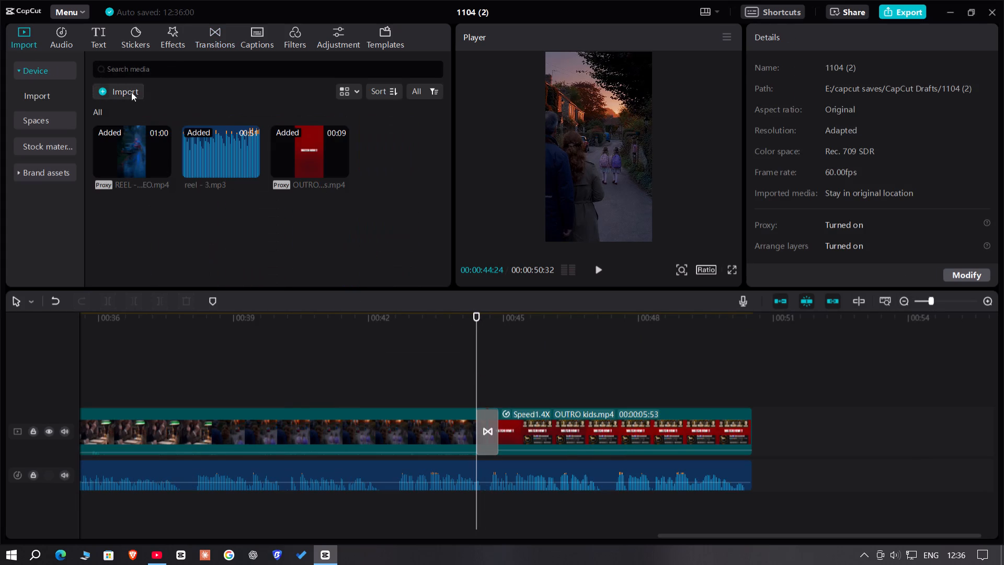
click(117, 90)
click(54, 242)
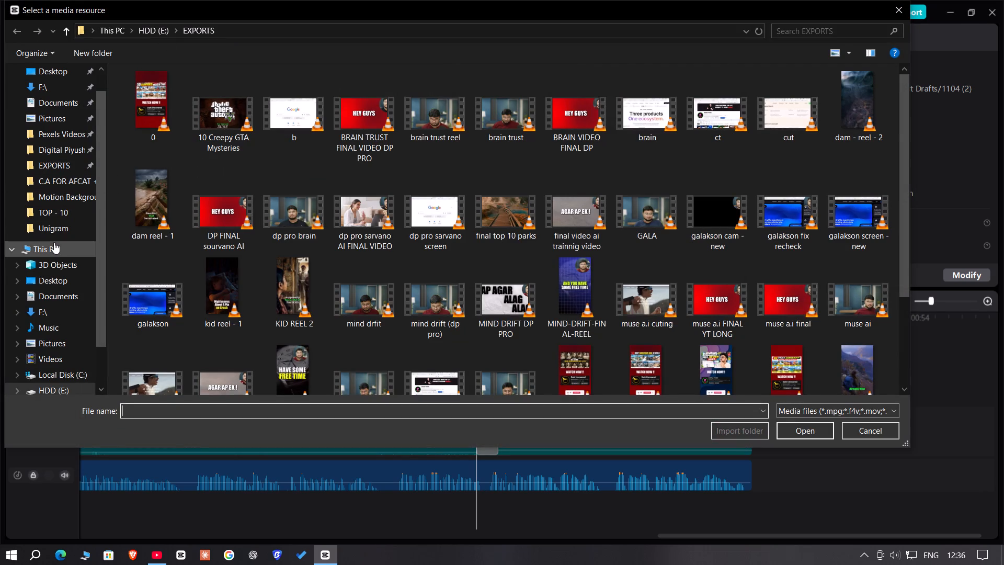
double_click(400, 193)
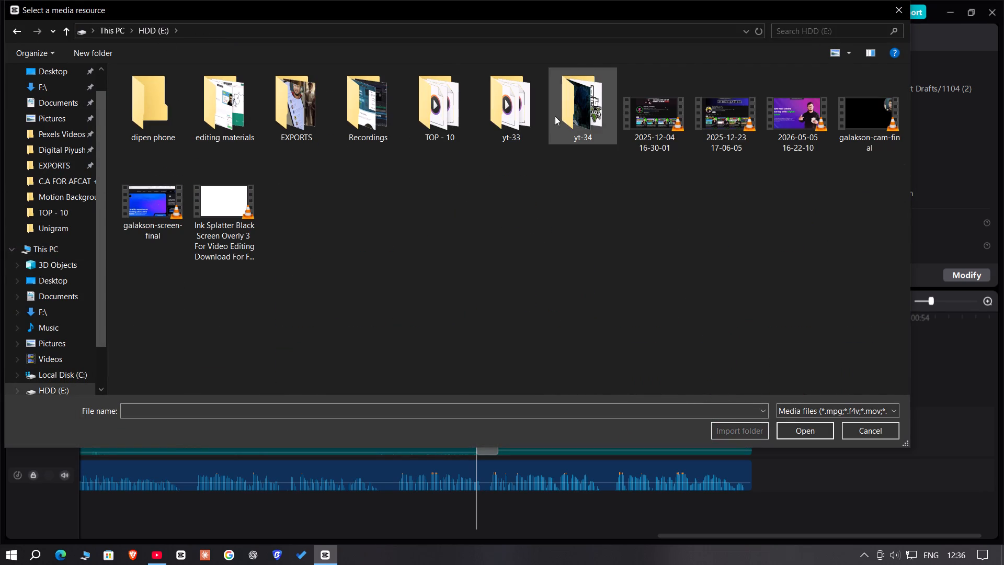
double_click(229, 104)
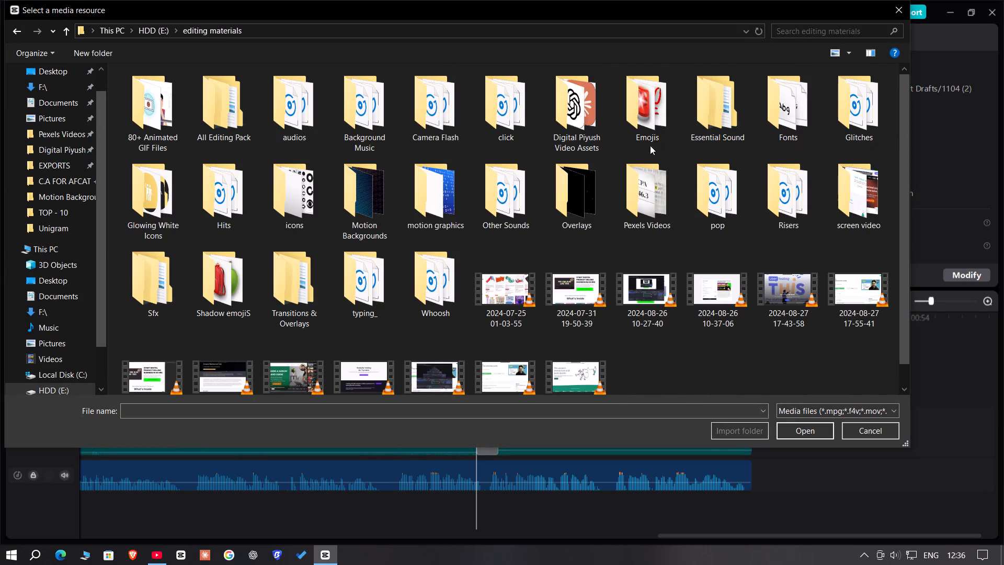
double_click(720, 120)
double_click(136, 188)
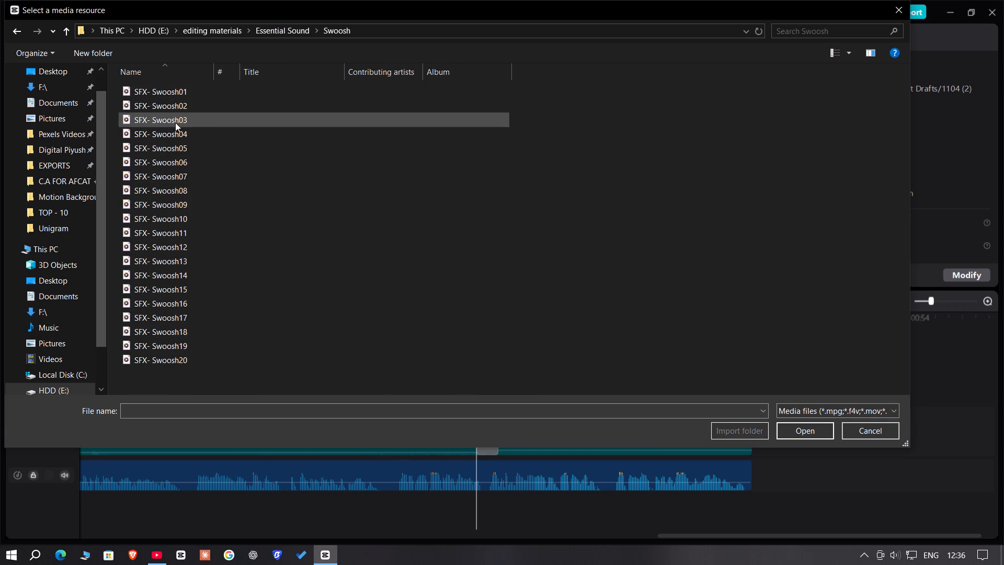
double_click(181, 135)
drag(405, 139, 530, 548)
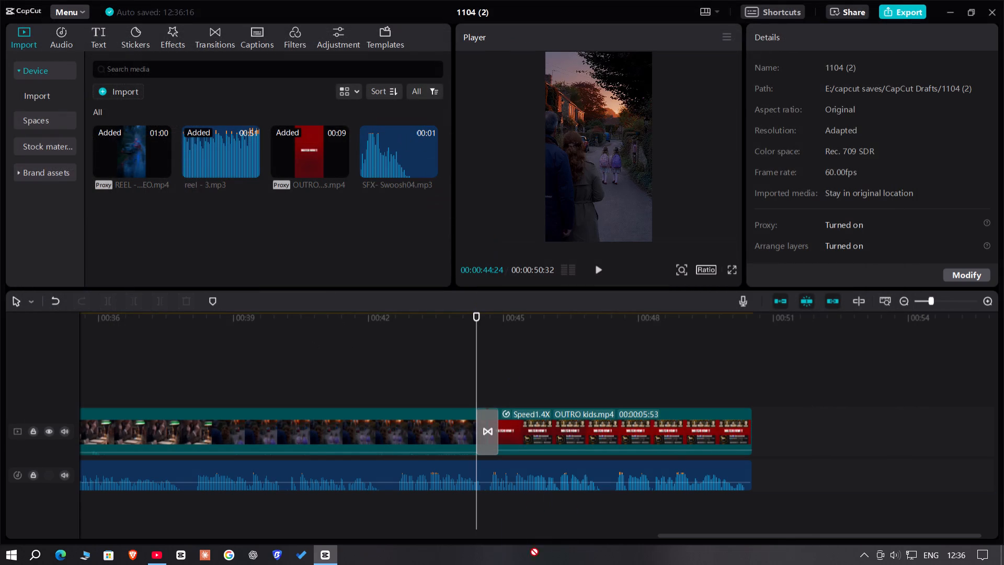
drag(530, 548, 478, 512)
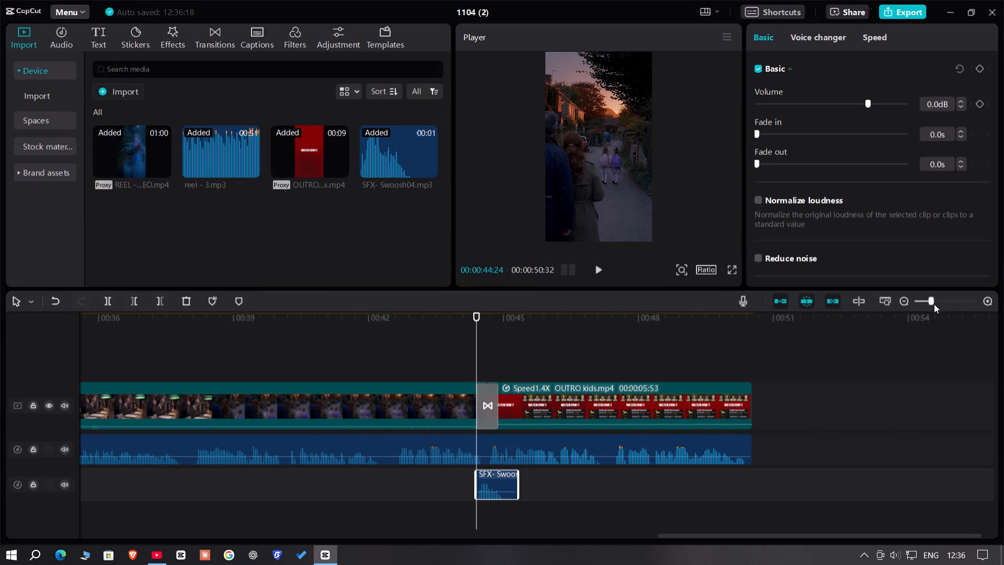
Set the SFX- Swoosh04 clip's volume to -10.0 dB and play the transition with its sound.
click(942, 302)
double_click(850, 106)
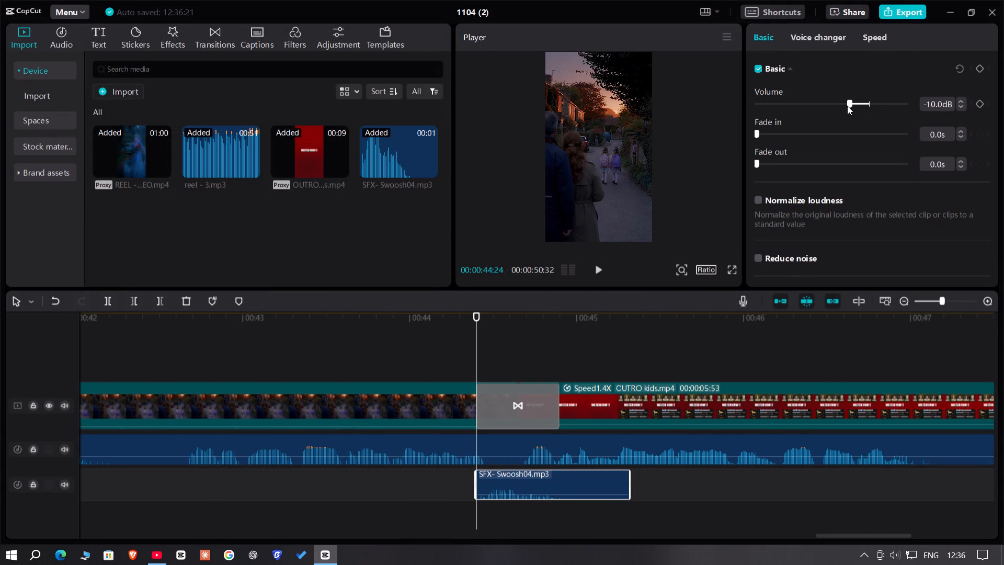
click(444, 333)
key(space)
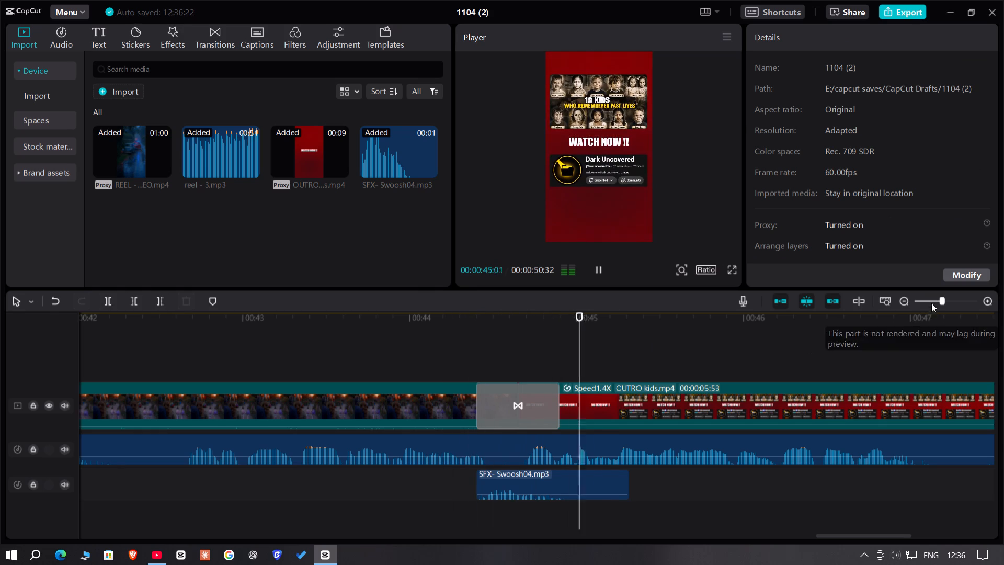
key(space)
Import Dark_Documentary_Investigation_Cue from the TOP - 10 folder and place it on a new audio track at the reel's start.
click(931, 301)
click(921, 302)
click(264, 364)
drag(265, 364, 1, 356)
click(113, 92)
click(226, 25)
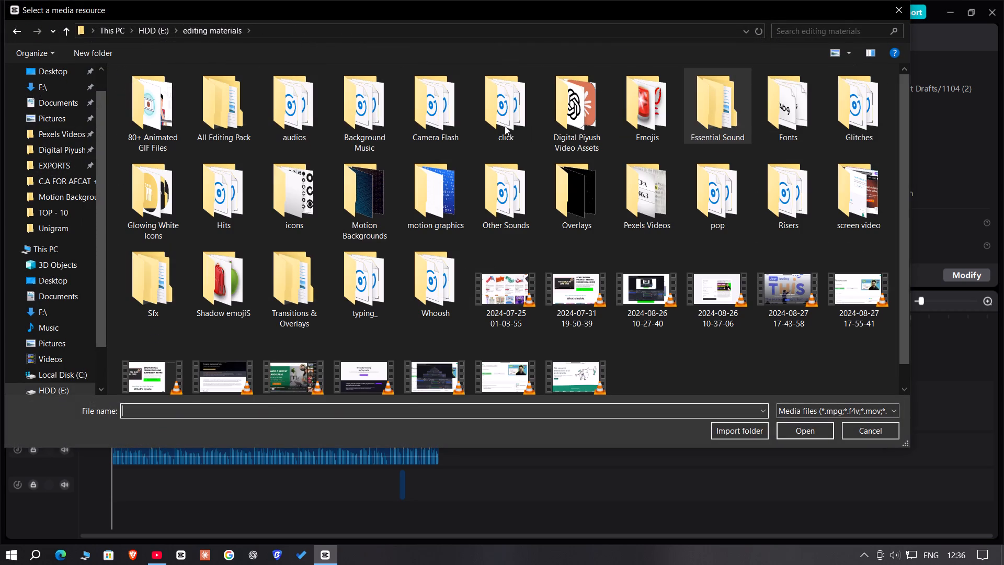
click(54, 211)
click(373, 209)
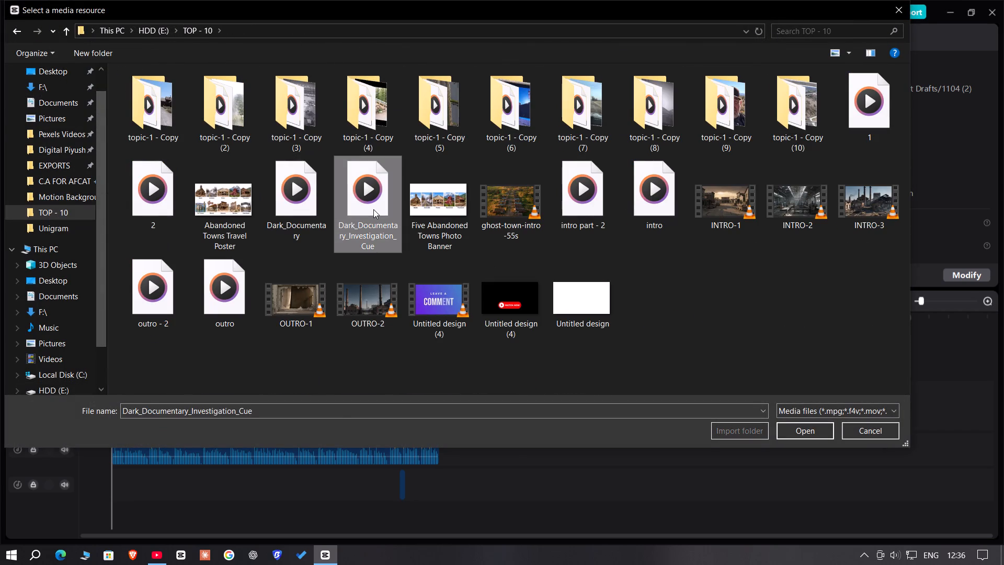
double_click(373, 209)
drag(146, 220, 108, 507)
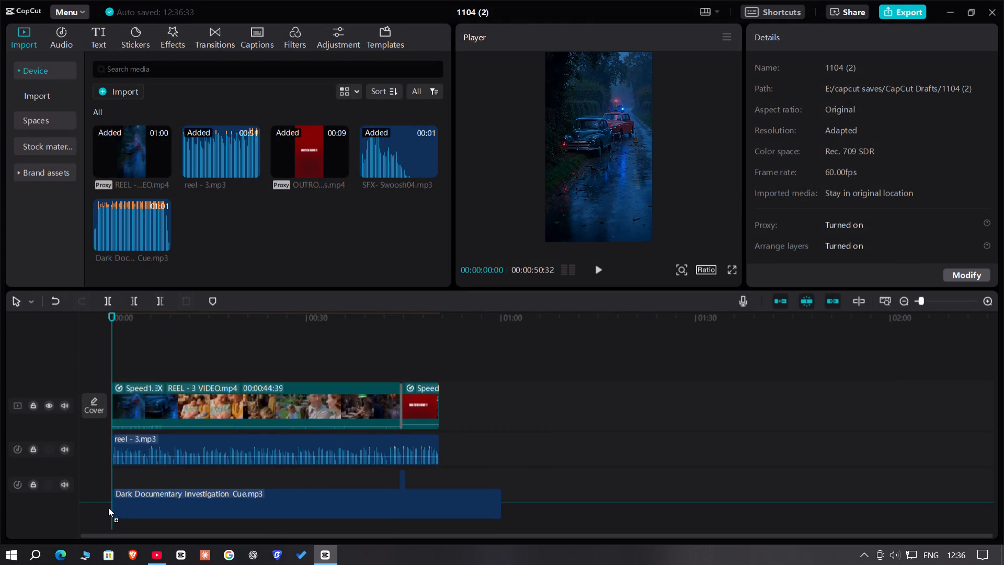
drag(108, 507, 107, 516)
Trim the beginning of the Dark_Documentary_Investigation_Cue music up to 00:00:02:27 and align the clip with the timeline start.
click(937, 303)
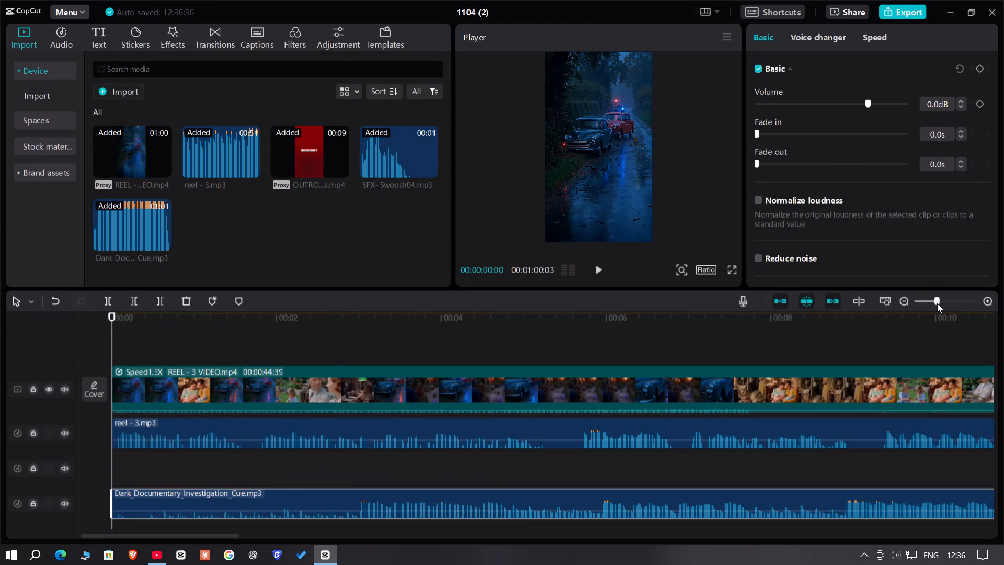
click(311, 458)
drag(311, 458, 305, 477)
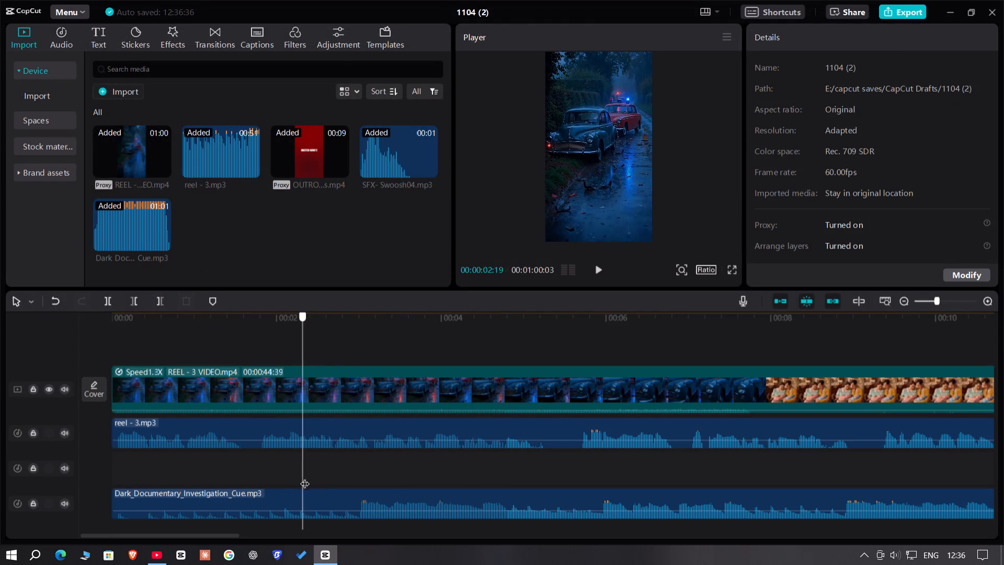
drag(305, 477, 310, 484)
key(Right)
key(Right)
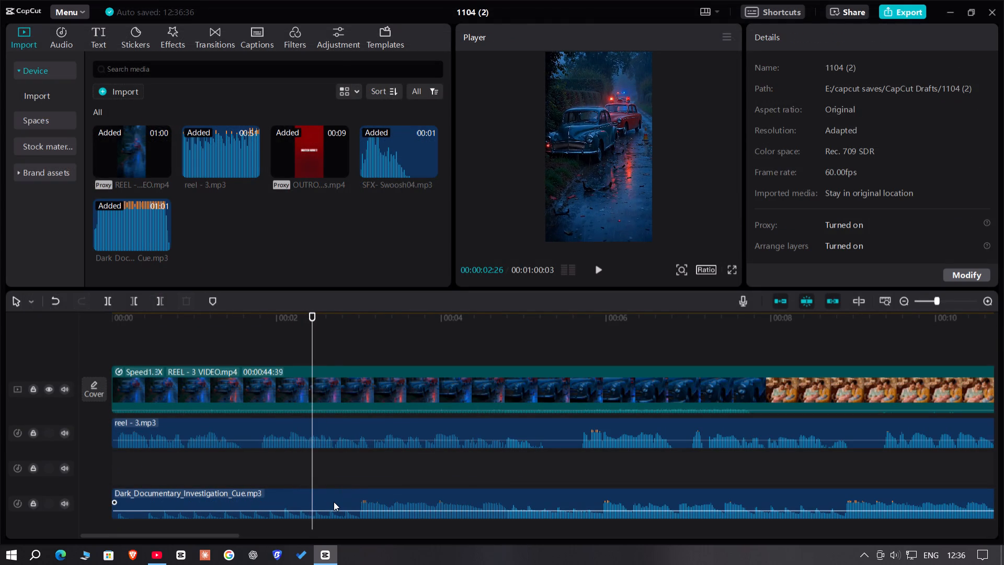
key(Right)
key(Right)
key(Left)
click(334, 502)
click(134, 297)
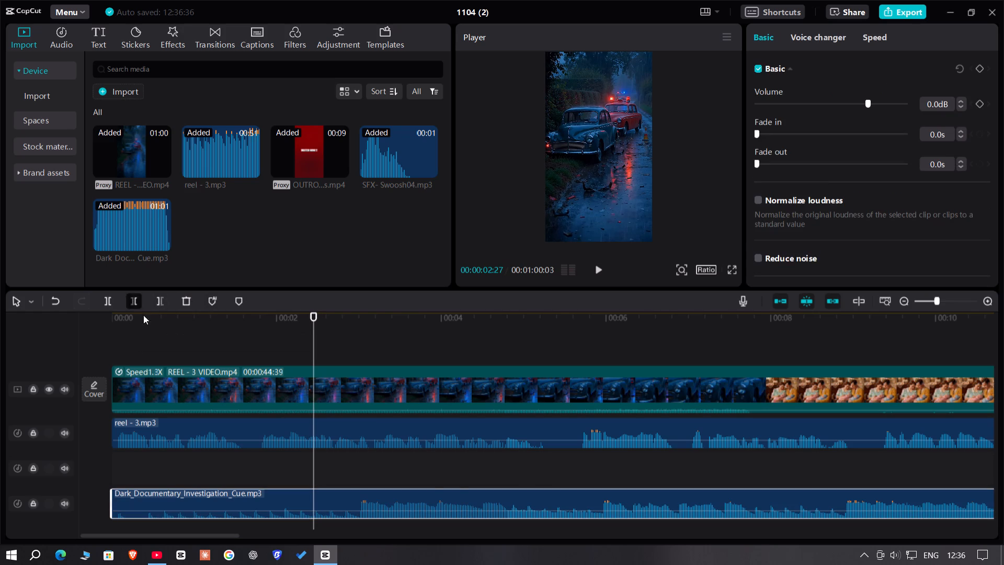
drag(379, 500, 72, 500)
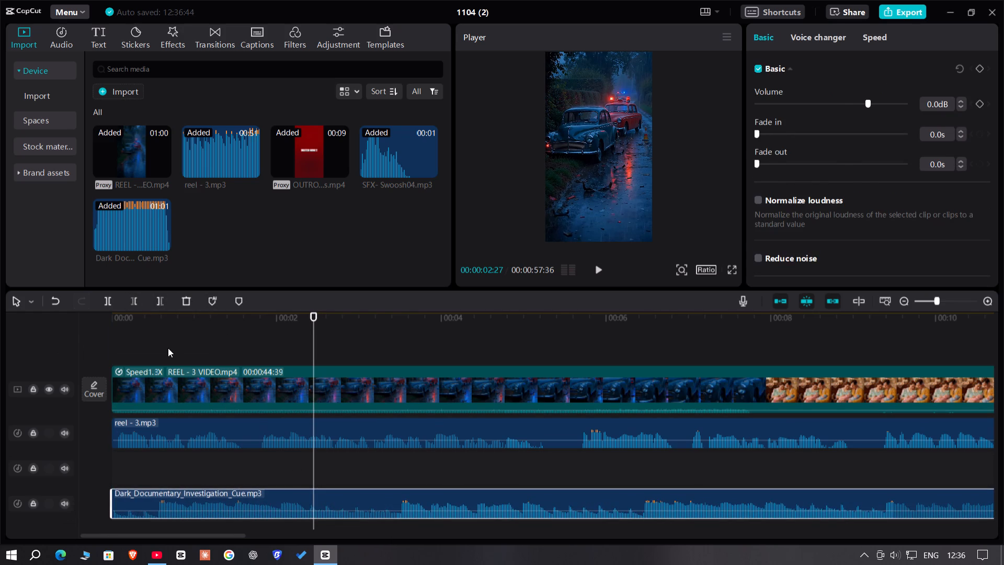
Scrub through the whole reel and play the background music around the end of the OUTRO kids clip.
click(168, 348)
drag(168, 348, 1003, 371)
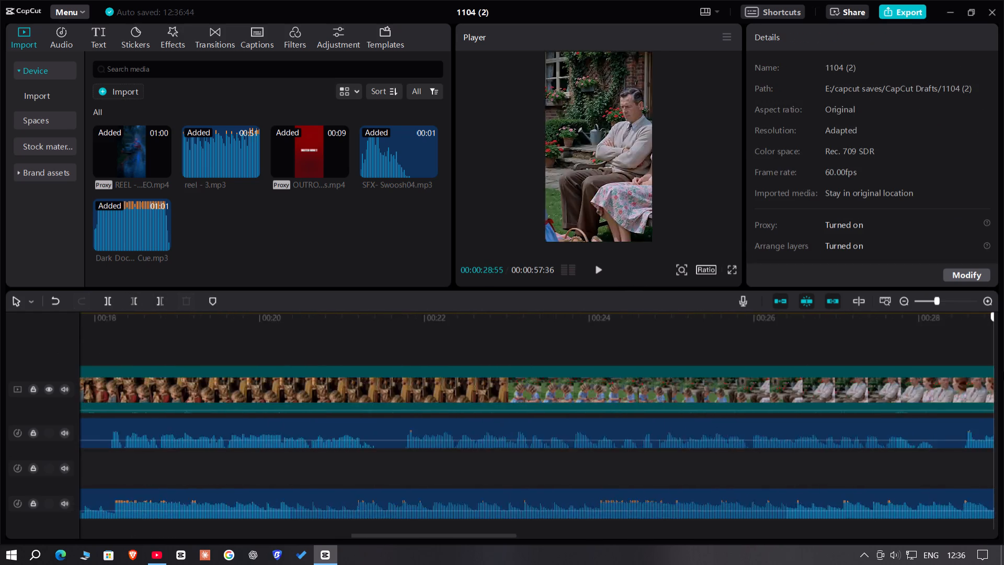
drag(1003, 371, 398, 399)
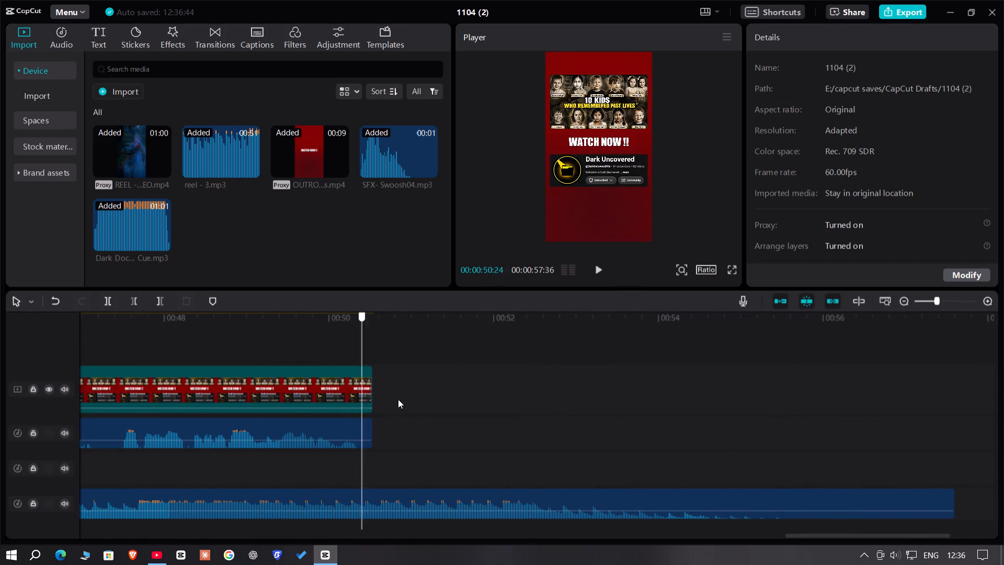
drag(398, 399, 371, 415)
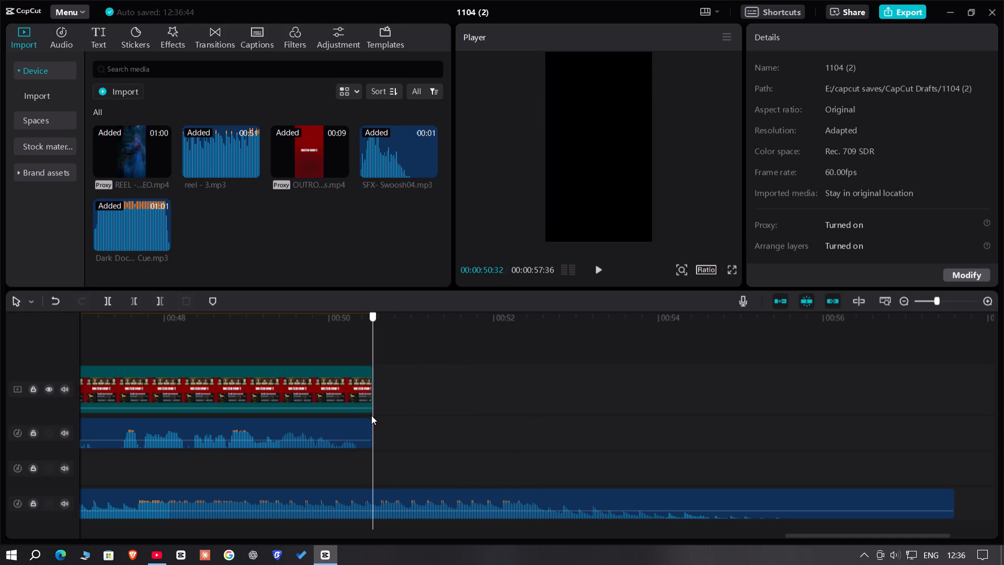
drag(371, 415, 9, 415)
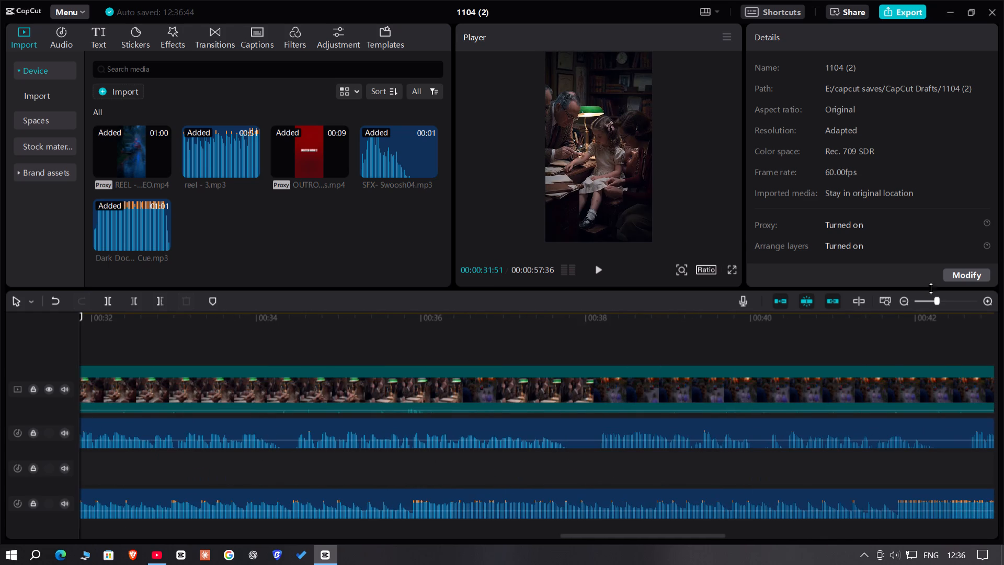
click(931, 302)
click(577, 332)
drag(577, 332, 0, 366)
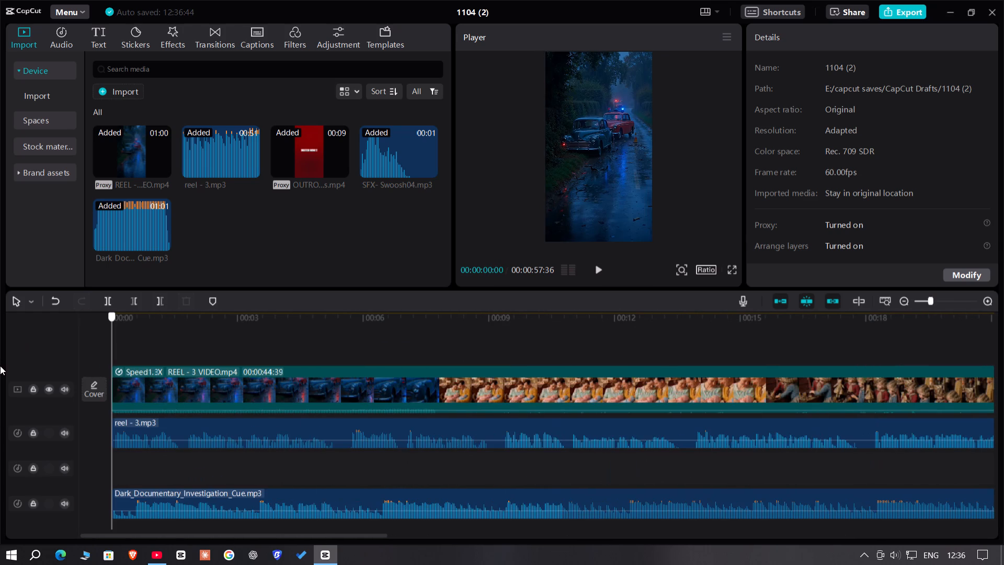
drag(0, 366, 1003, 345)
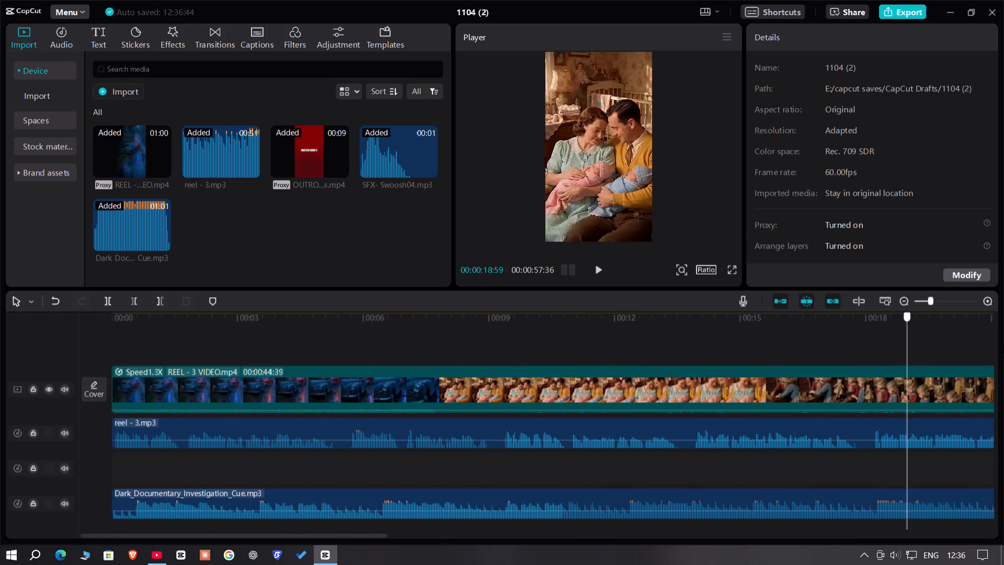
drag(1003, 345, 709, 391)
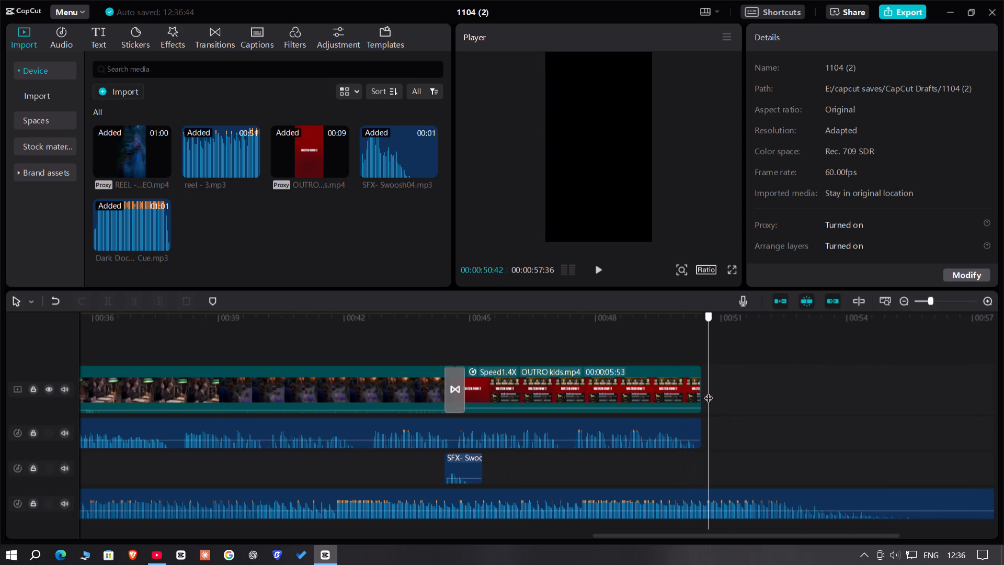
drag(709, 391, 701, 391)
key(space)
scroll(784, 436, down, 3)
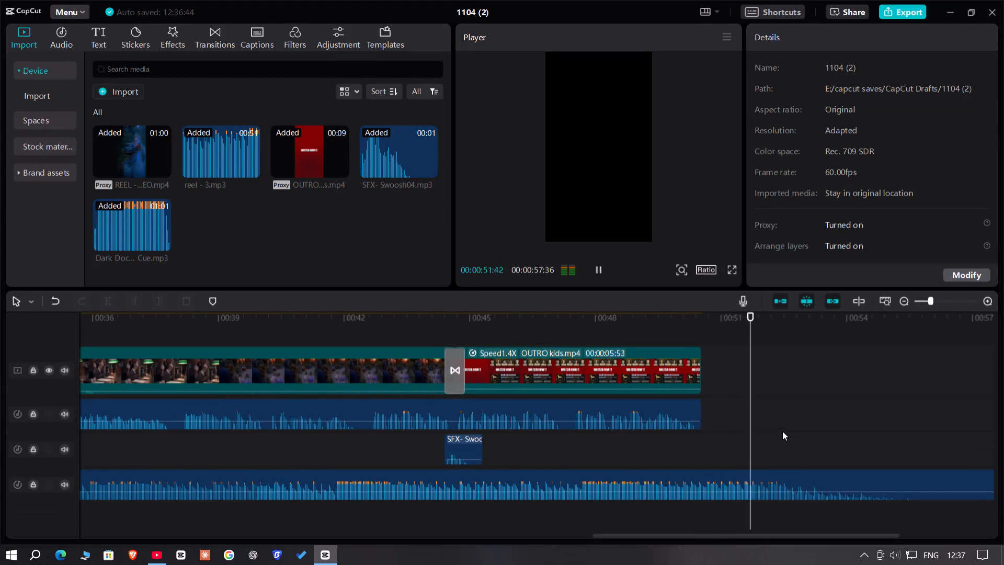
key(space)
click(699, 324)
key(space)
key(space)
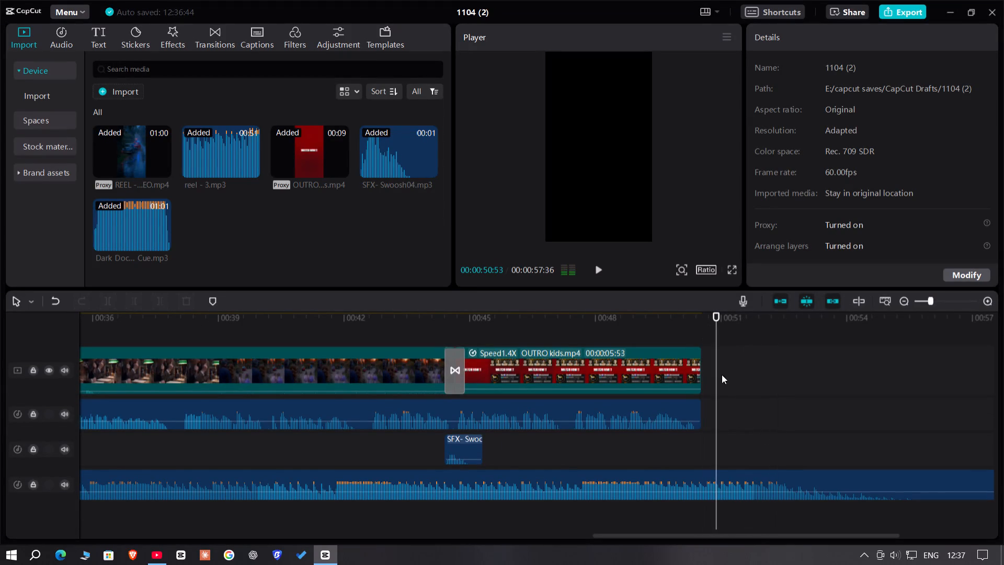
Trim the end of the Dark_Documentary_Investigation_Cue music at the OUTRO kids clip's end, 00:00:50:32.
double_click(700, 320)
drag(743, 411, 784, 524)
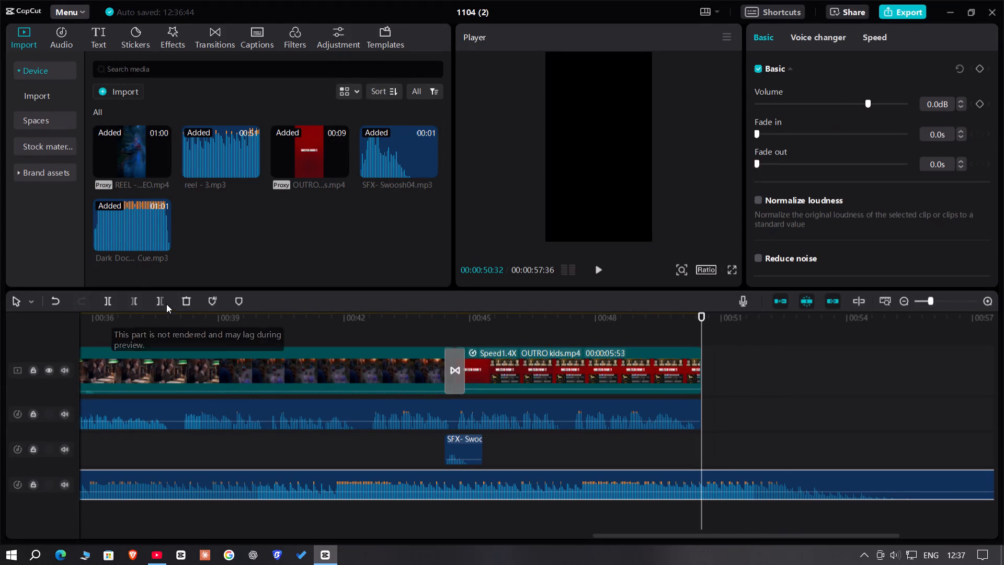
click(160, 300)
Give the Dark_Documentary_Investigation_Cue music a 1.5 s fade-out, a 1.5 s fade-in and a volume of -17.0 dB.
click(779, 166)
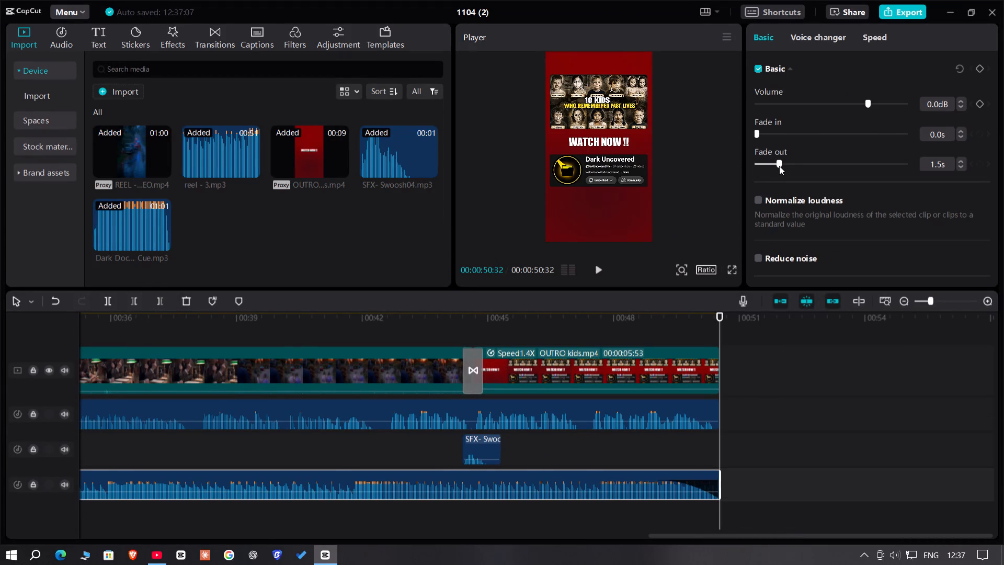
click(775, 134)
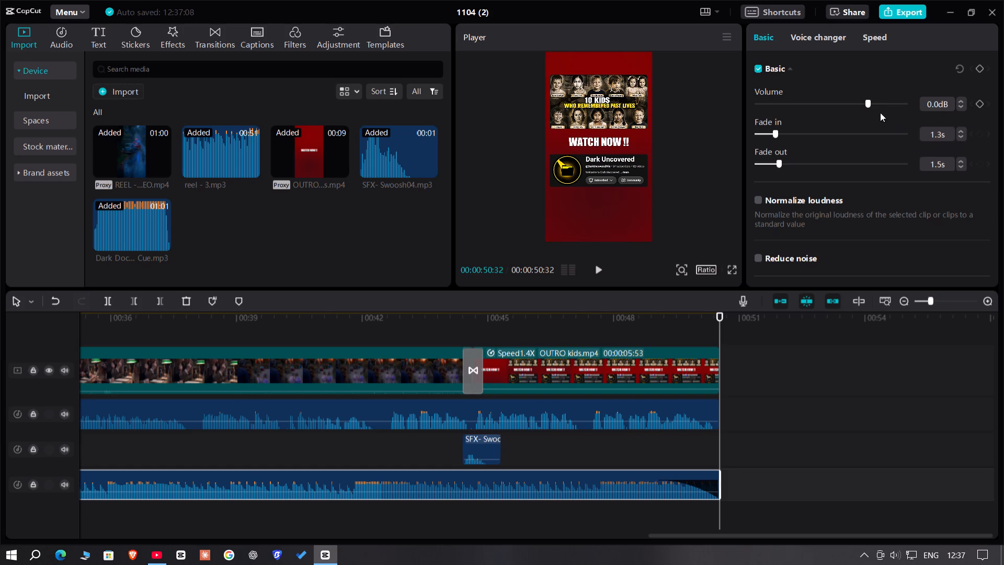
double_click(965, 131)
click(837, 106)
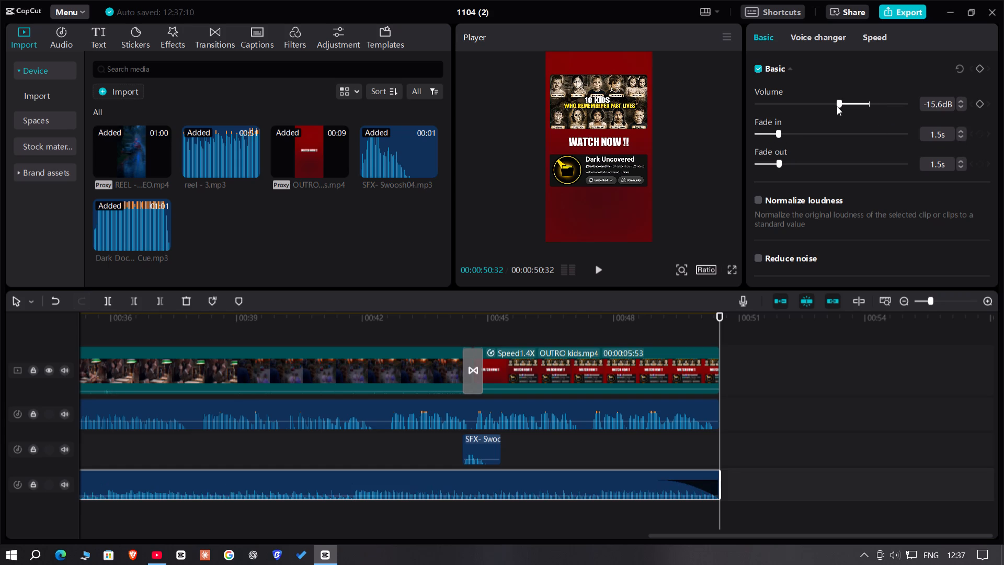
drag(837, 106, 834, 117)
Scrub through the reel from the OUTRO kids clip to the start, play the opening seconds, and scrub on to the end.
triple_click(537, 307)
double_click(537, 317)
drag(537, 318, 138, 351)
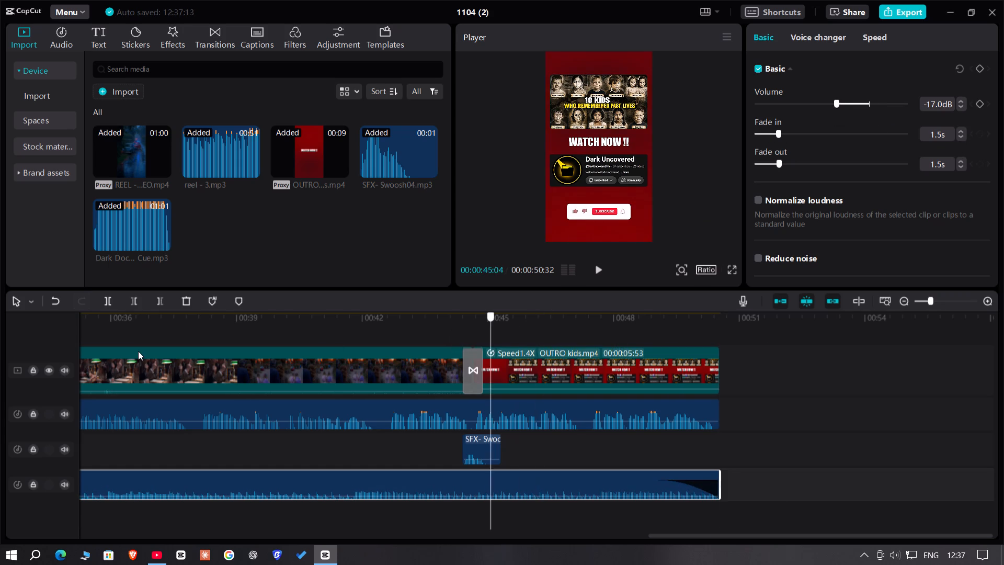
drag(138, 351, 0, 384)
key(space)
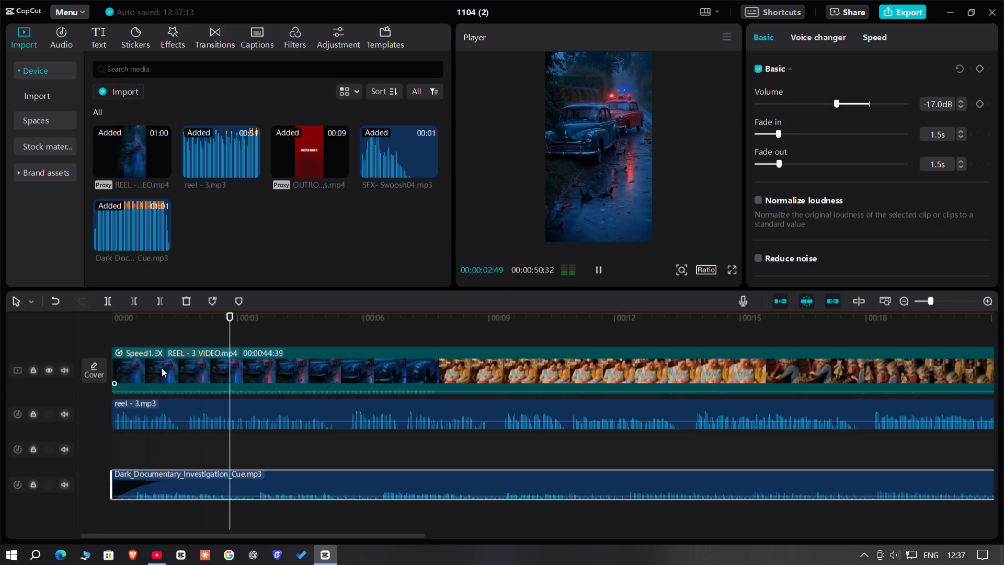
key(space)
click(640, 330)
drag(640, 330, 766, 328)
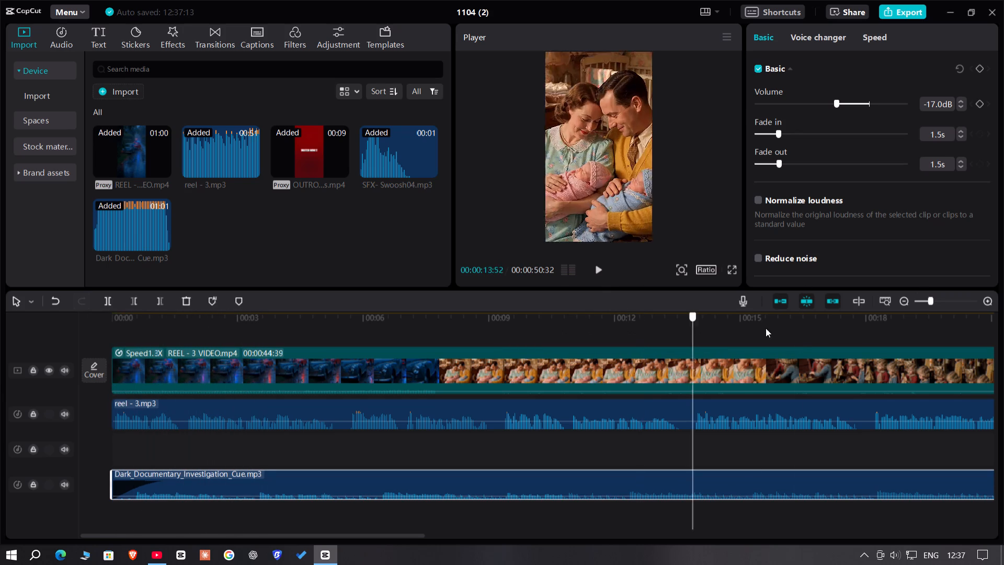
drag(766, 328, 895, 343)
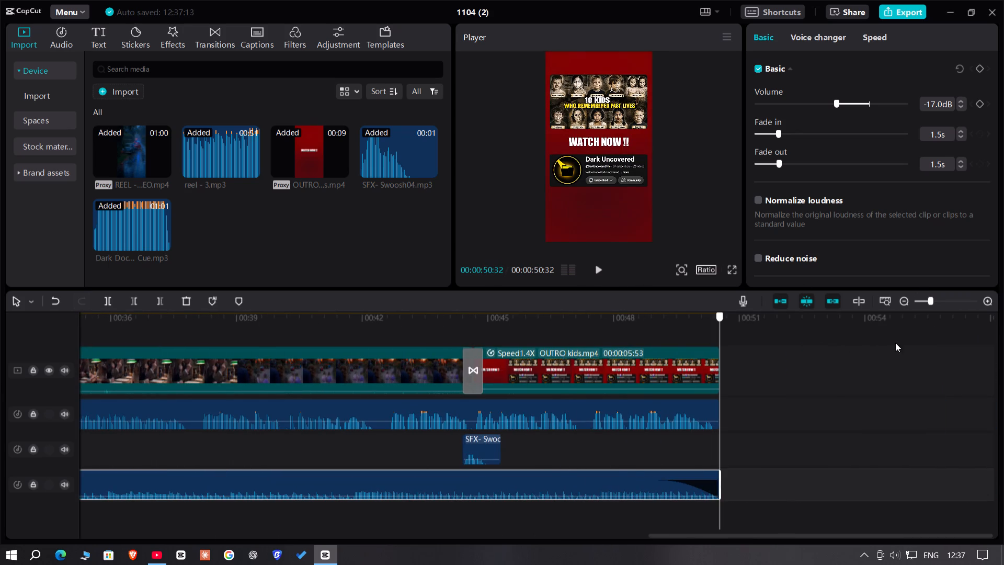
drag(895, 343, 935, 343)
Switch to Muse in the browser and copy the script text, from "In 1957, two young sisters" to "what caused them", from the REEL 3 chat.
click(127, 555)
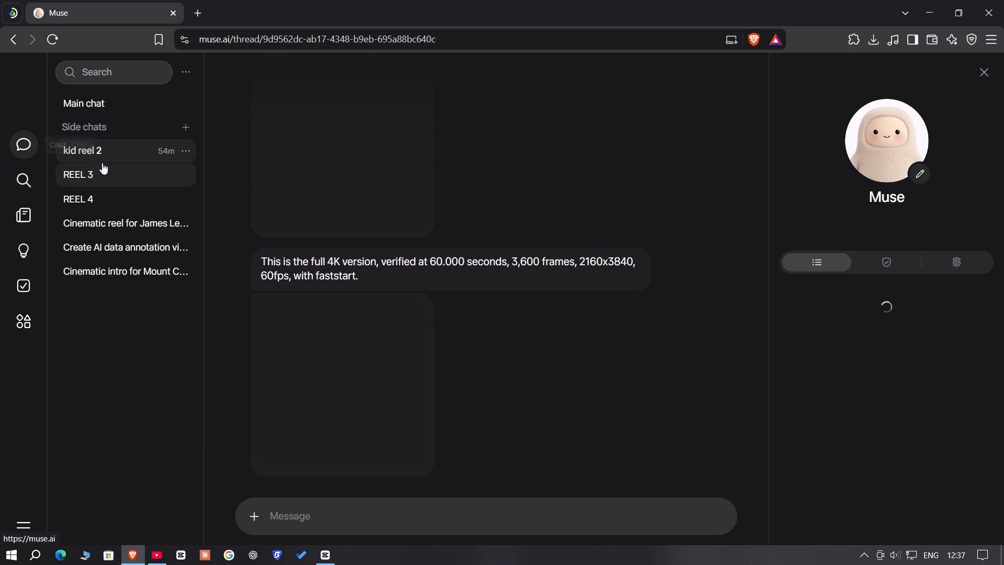
scroll(458, 358, up, 8)
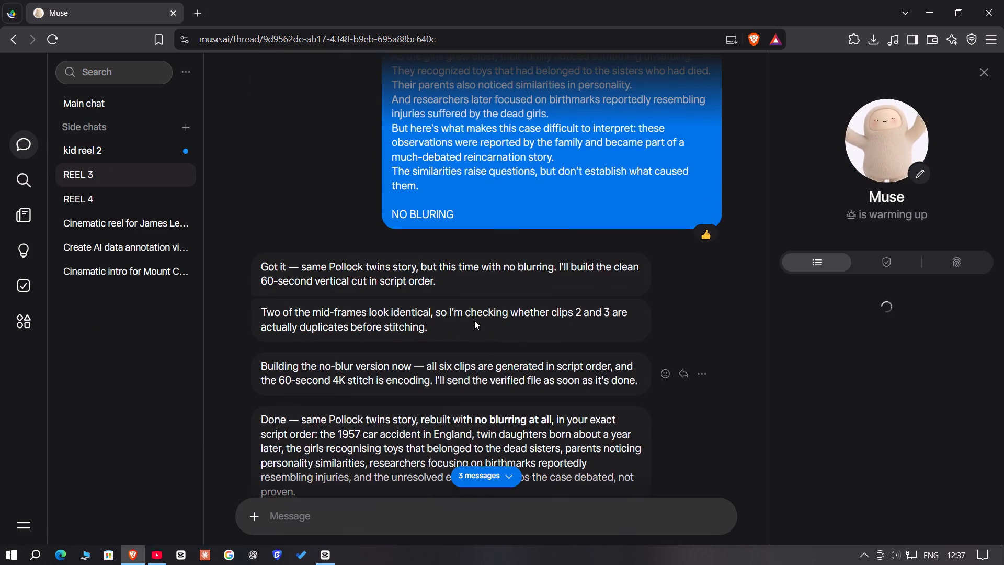
scroll(474, 320, up, 3)
scroll(405, 392, up, 1)
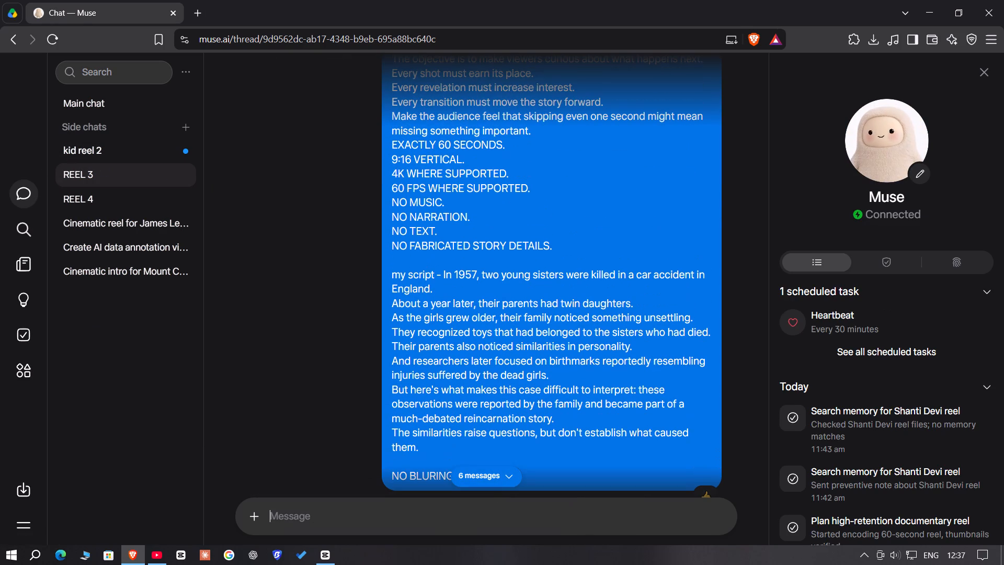
drag(446, 274, 494, 333)
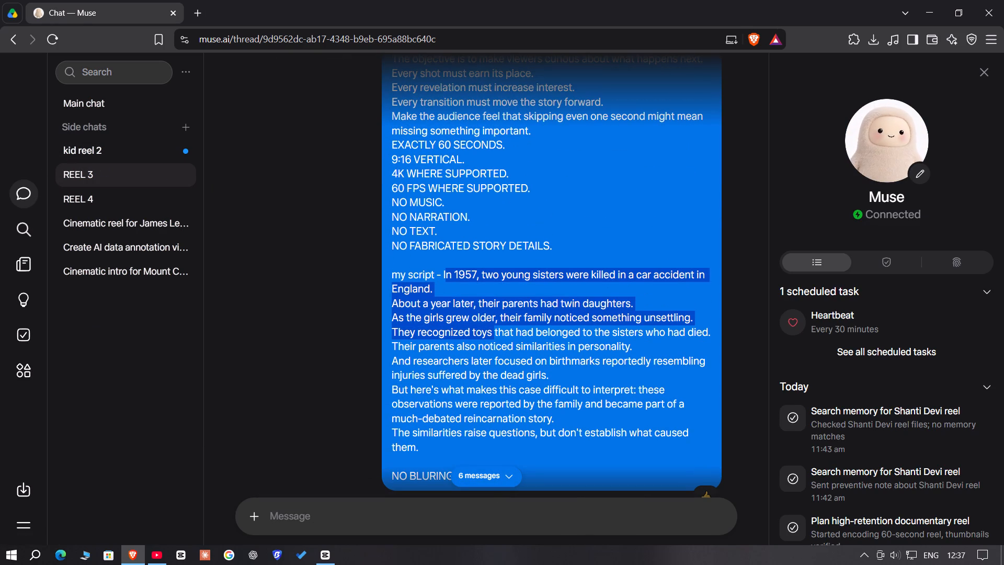
drag(445, 275, 462, 302)
click(443, 275)
drag(443, 275, 483, 357)
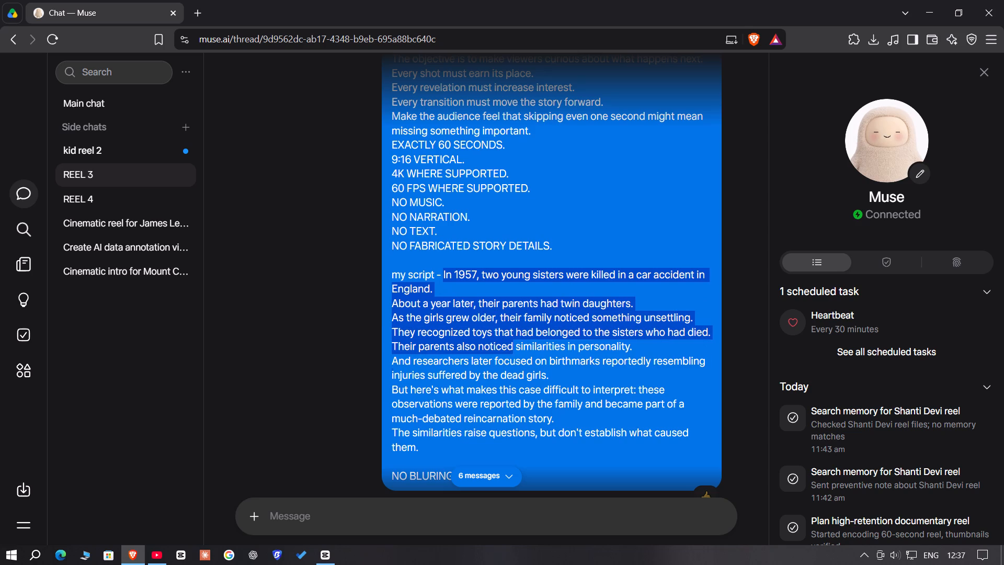
drag(483, 357, 416, 446)
right_click(418, 397)
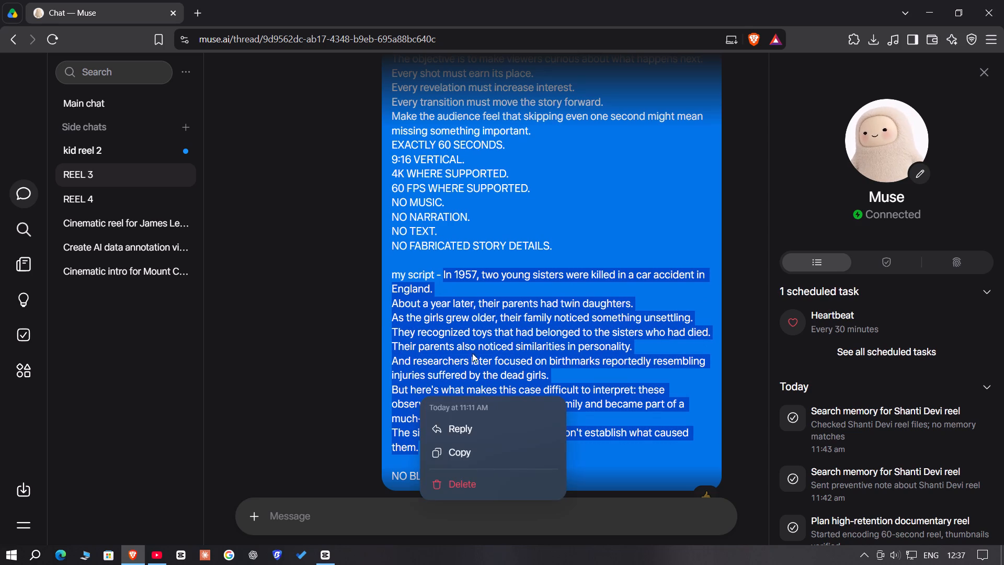
click(449, 450)
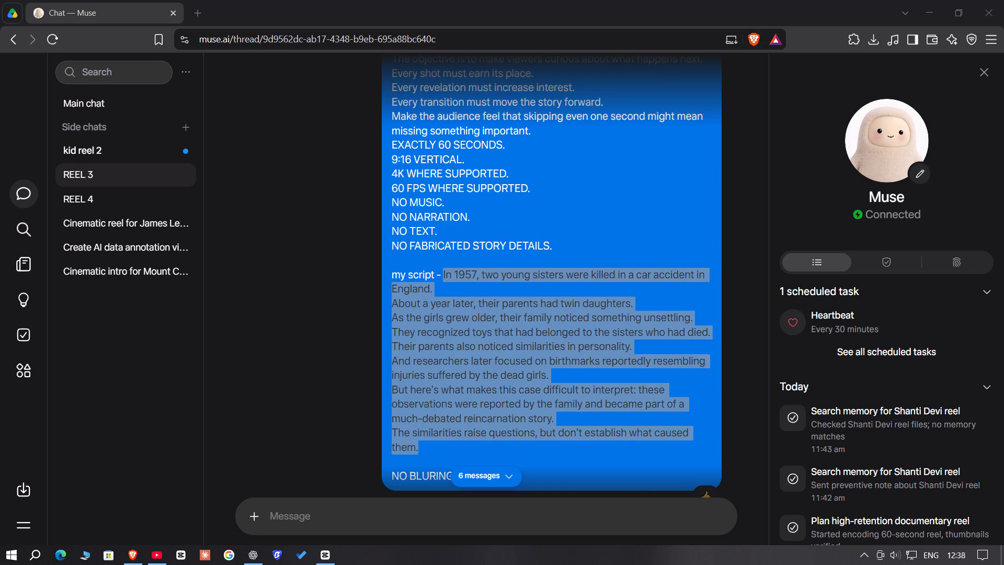
Return to CapCut, play the reel's opening with the background music, and review the whole timeline through to the end.
click(329, 559)
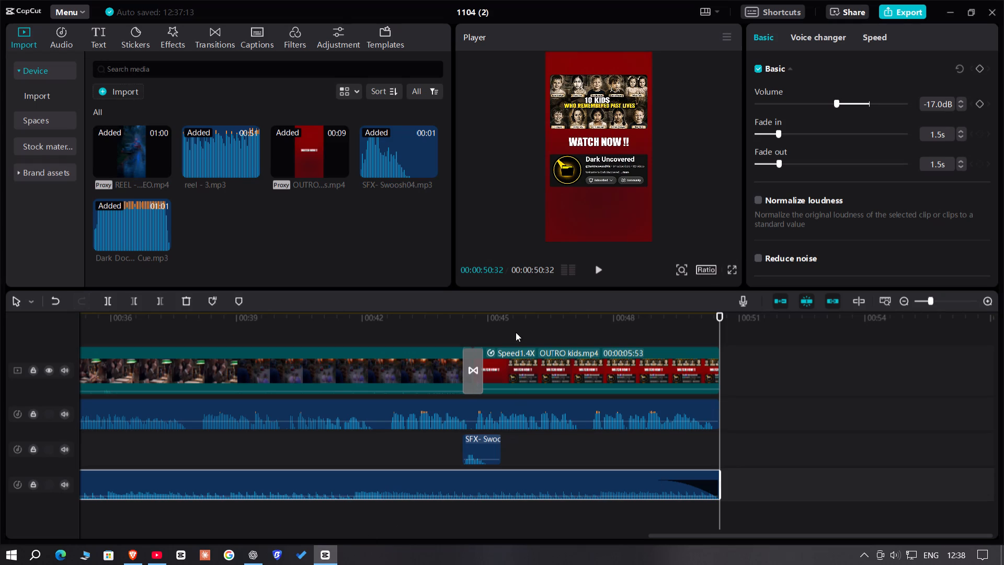
click(516, 331)
drag(516, 331, 417, 410)
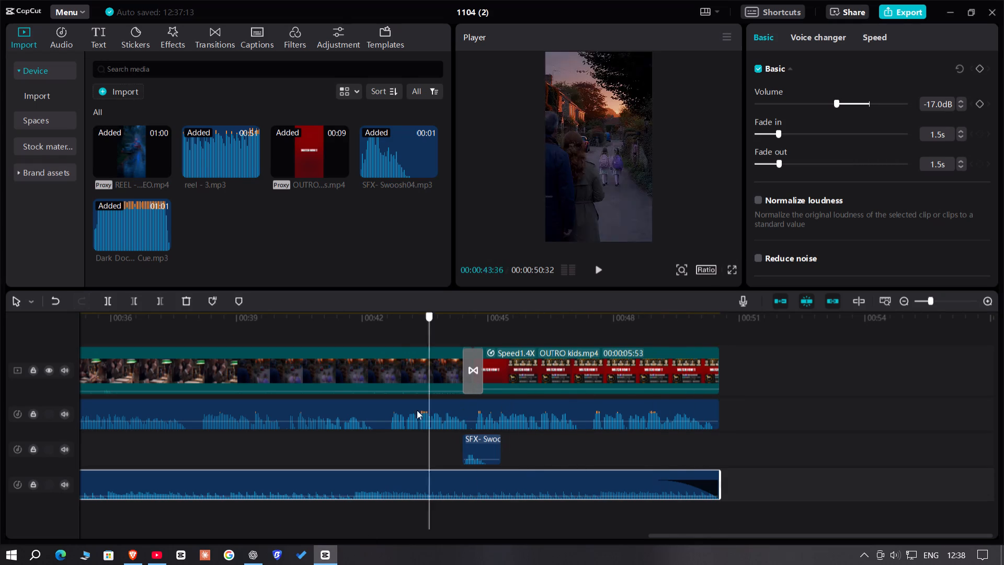
drag(417, 410, 0, 468)
key(space)
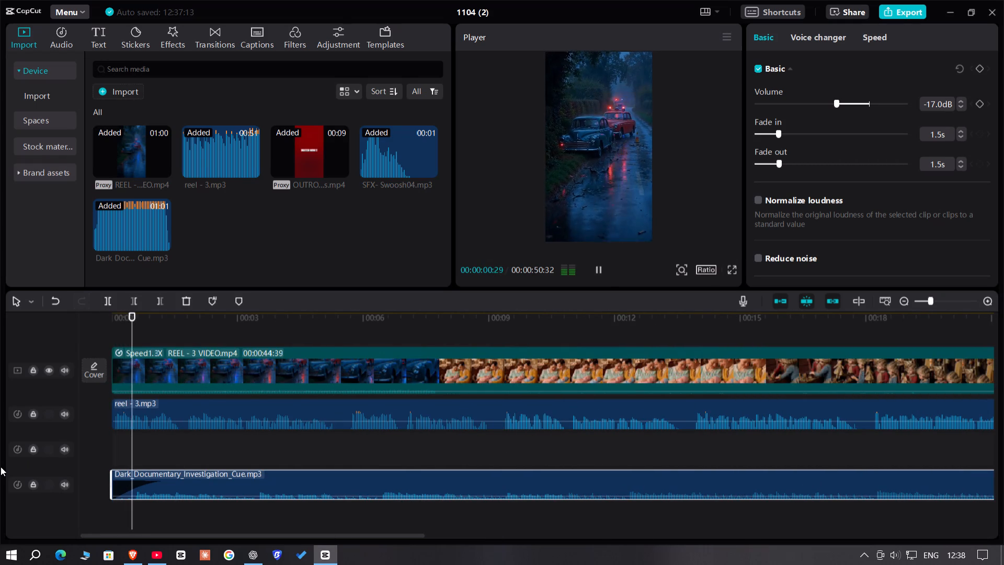
key(space)
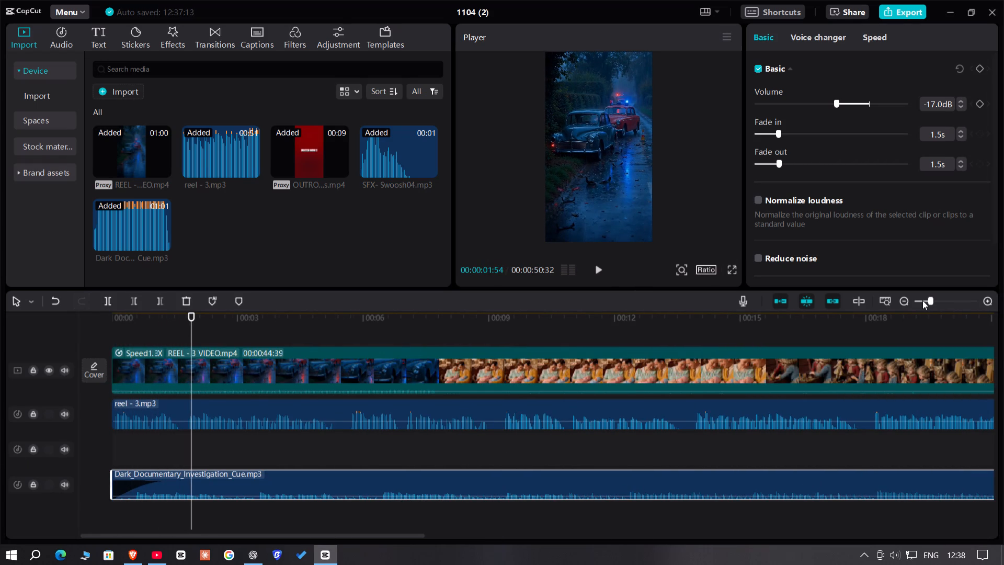
click(922, 300)
click(439, 338)
drag(439, 338, 647, 359)
scroll(320, 420, up, 4)
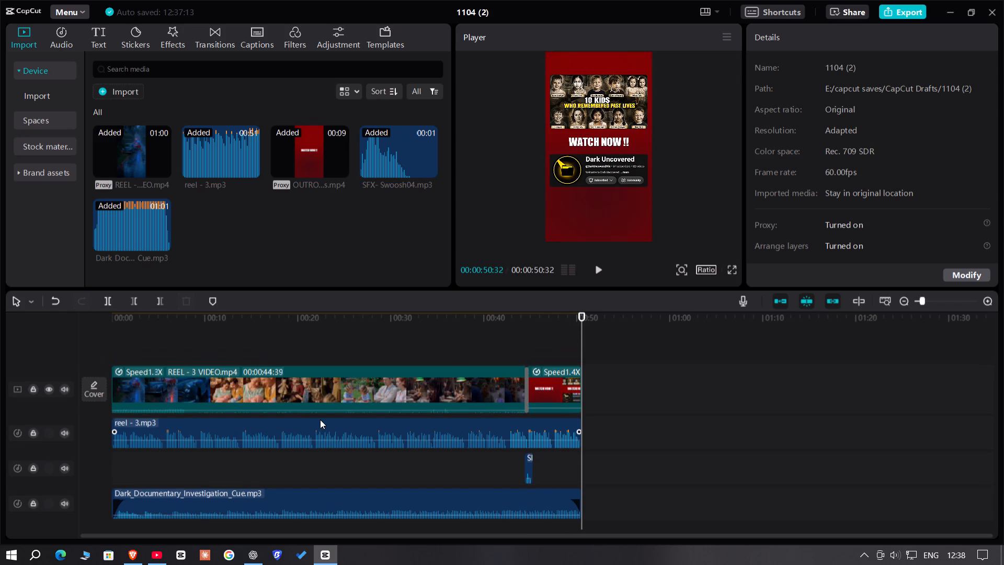
Auto-generate captions for the reel with the green-and-white "The quick brown fox" Emphasis caption template.
click(258, 39)
click(43, 128)
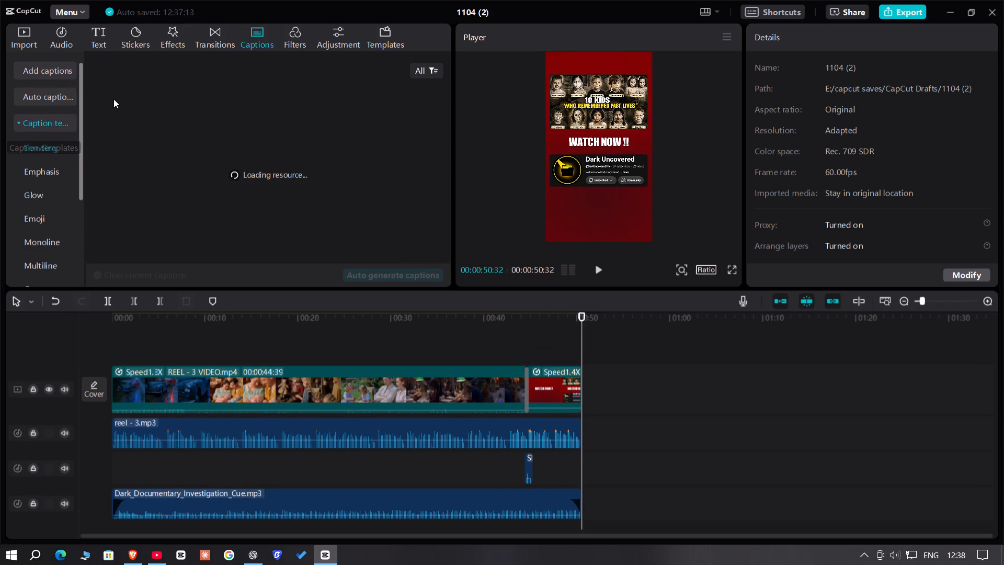
click(38, 173)
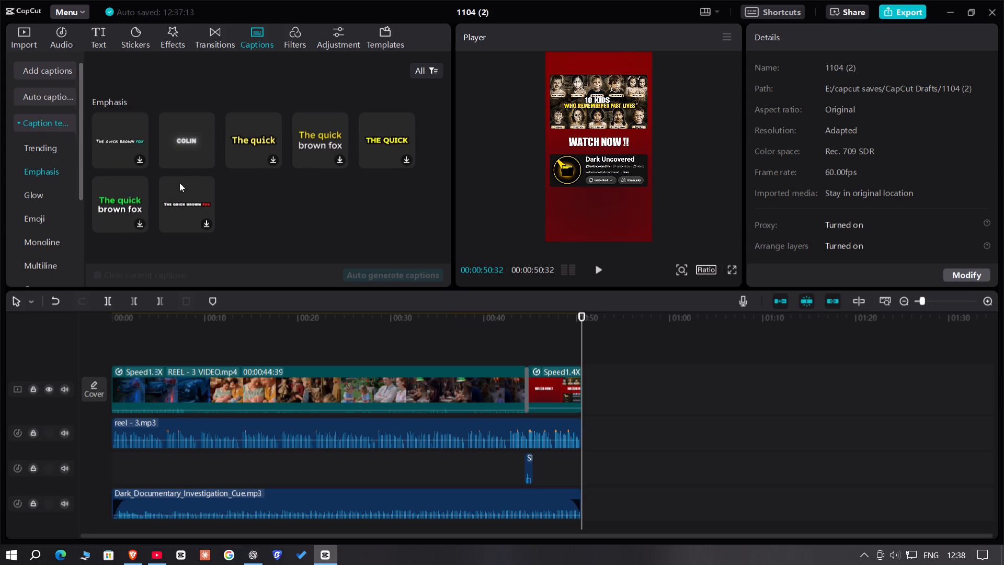
click(118, 217)
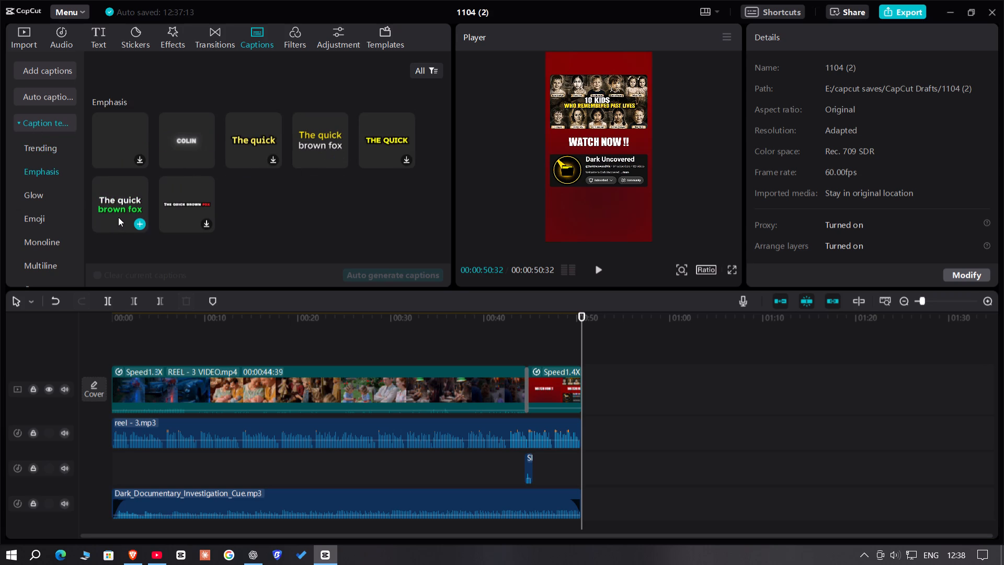
click(355, 276)
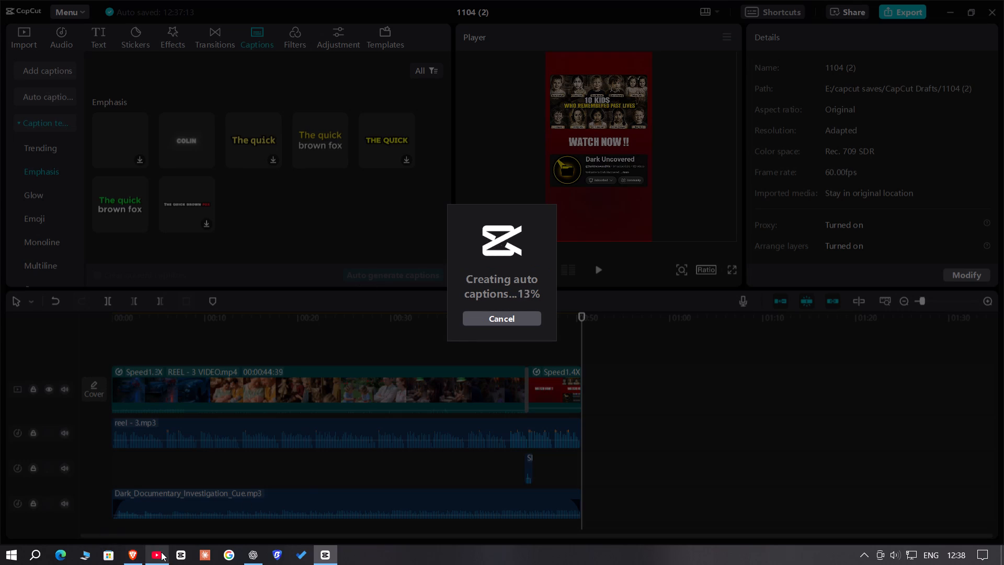
Switch to YouTube, play Kuch Is Tarah [slowed + reverb], and change to the recommended ডুবে ডুবে ভালোবাসি (Lo-Fi + Lyrics) song while captions generate.
click(161, 552)
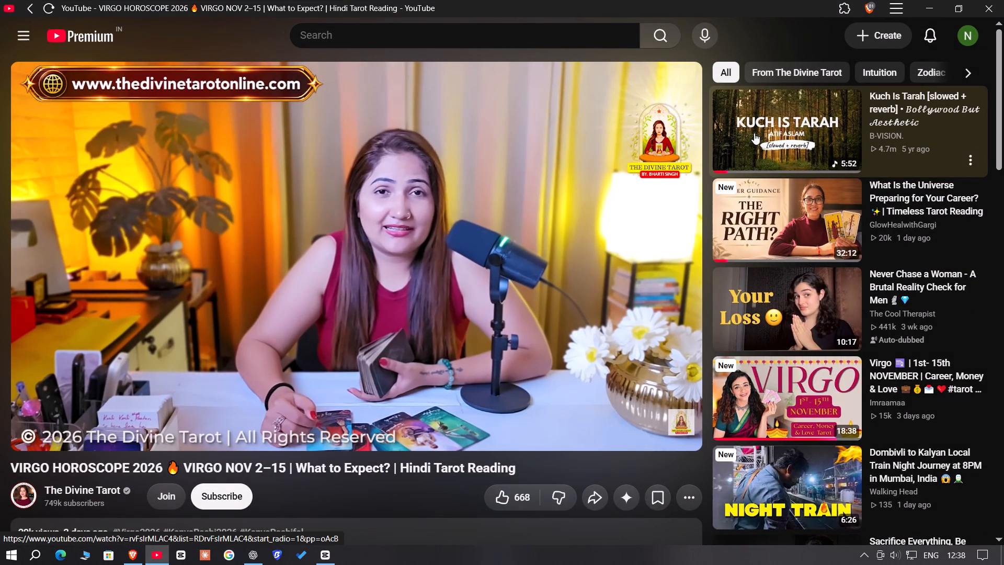
click(755, 132)
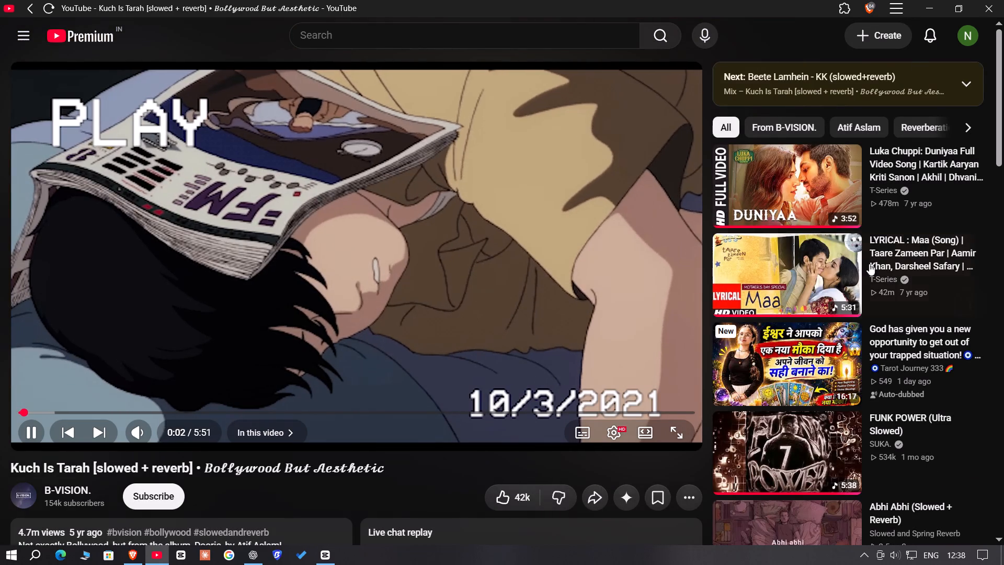
scroll(855, 264, down, 10)
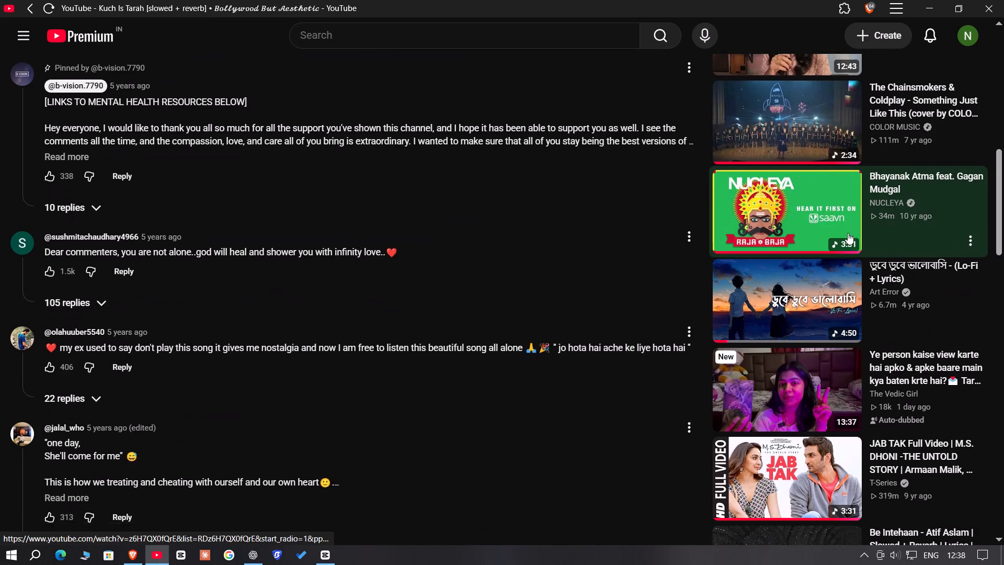
click(795, 254)
click(917, 9)
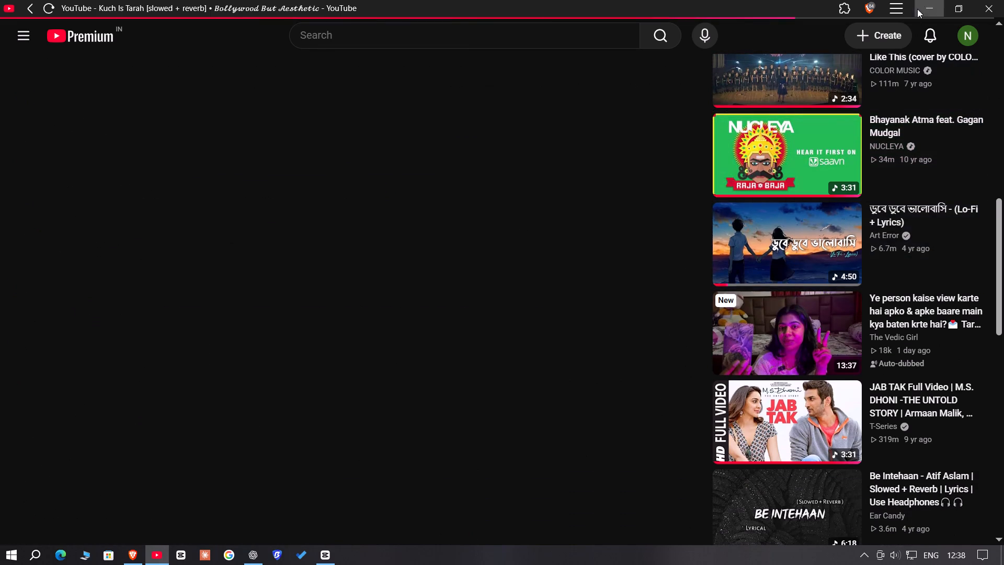
Raise the system volume of the headphones to 33.
click(887, 564)
scroll(889, 536, up, 2)
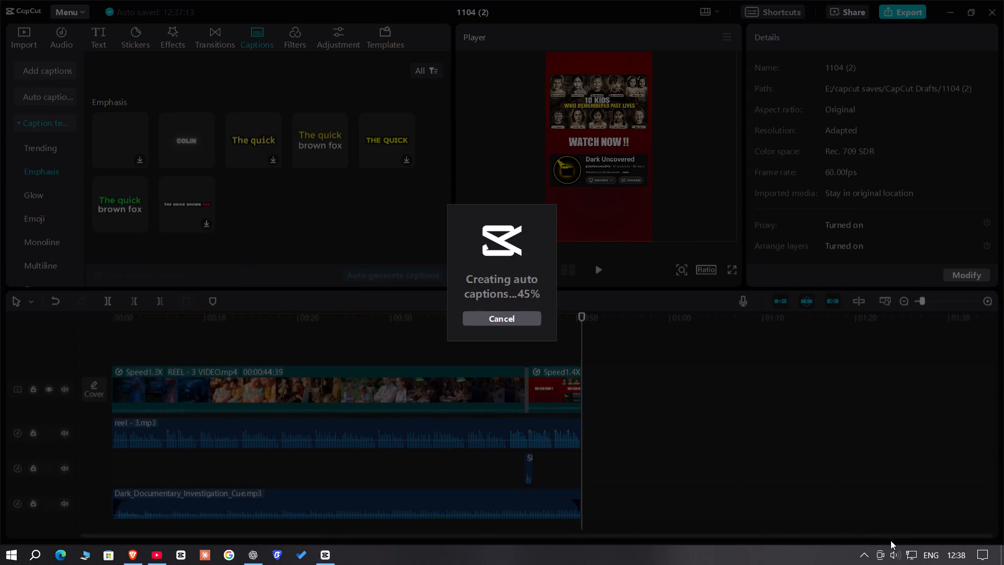
click(893, 560)
scroll(891, 529, up, 4)
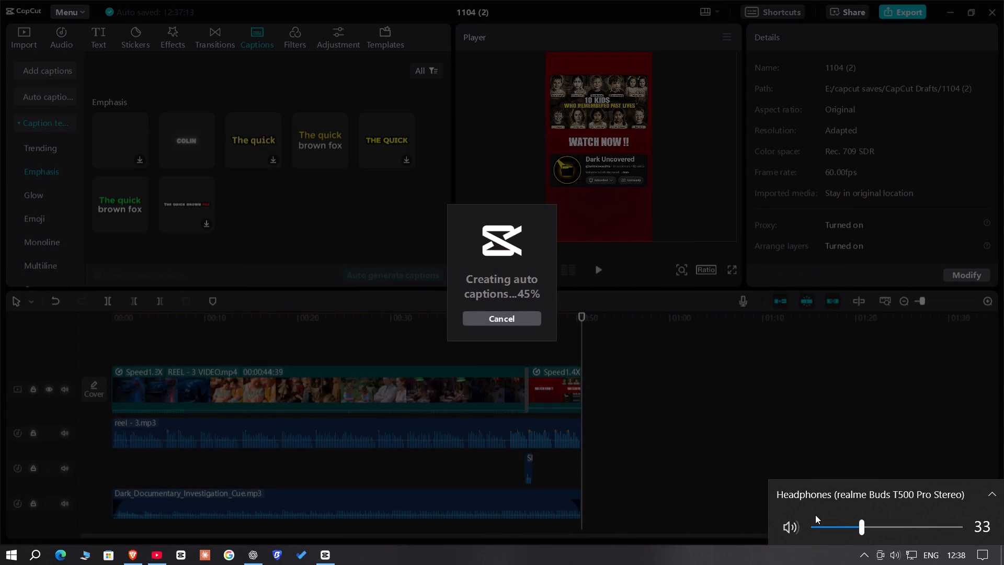
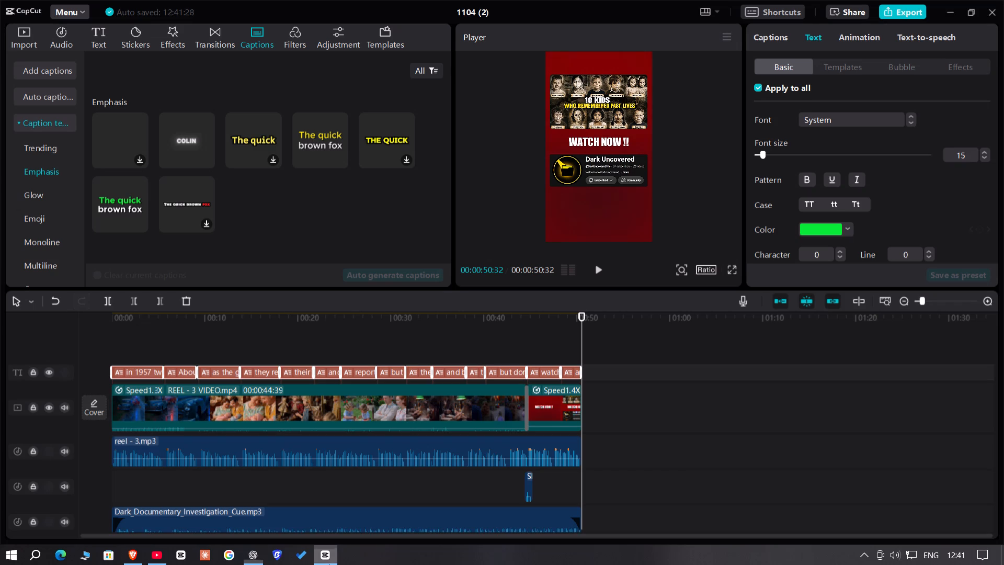
click(27, 32)
click(102, 81)
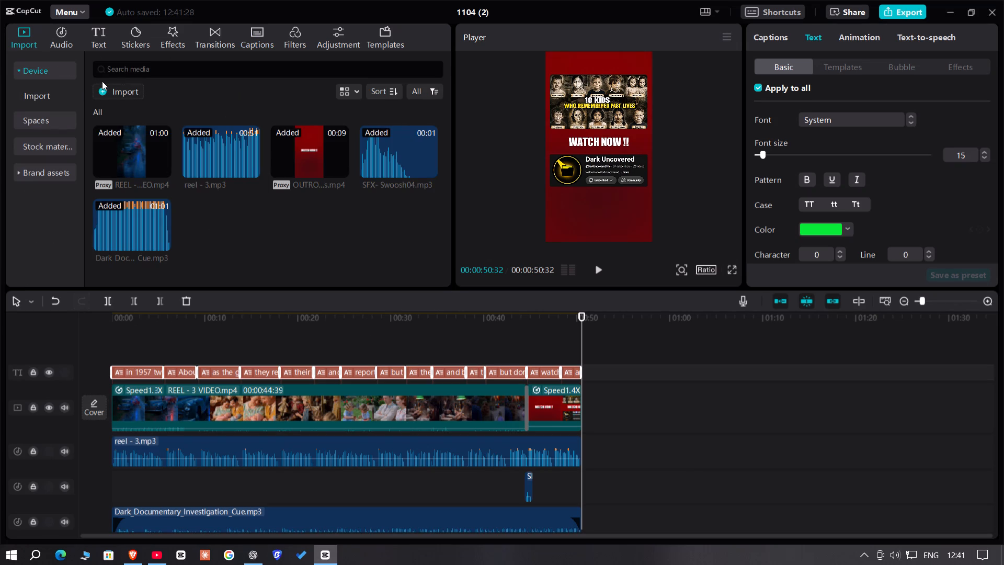
click(114, 87)
click(52, 91)
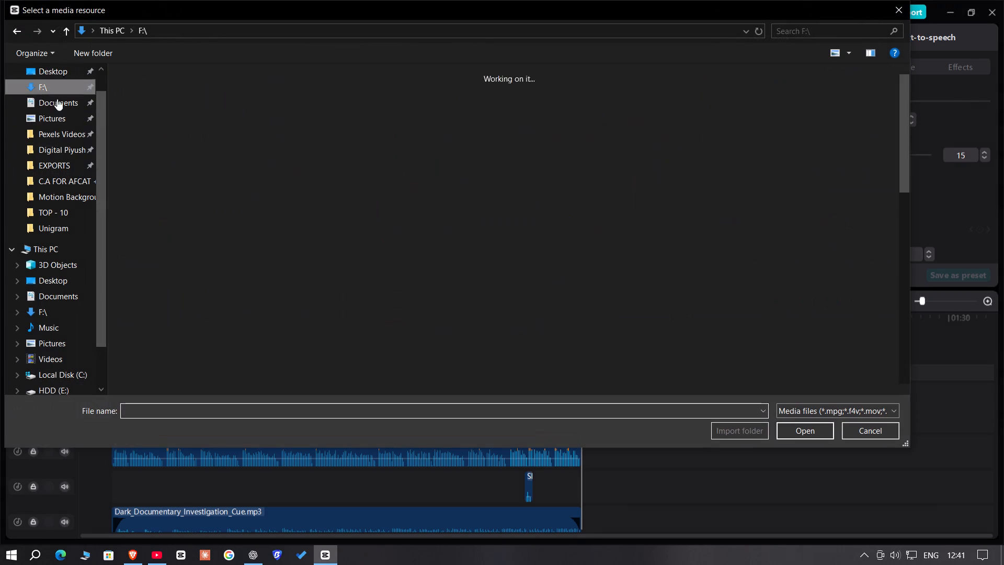
double_click(137, 117)
Place the thumbnail image on the main video track directly after the outro clip.
drag(222, 233, 584, 419)
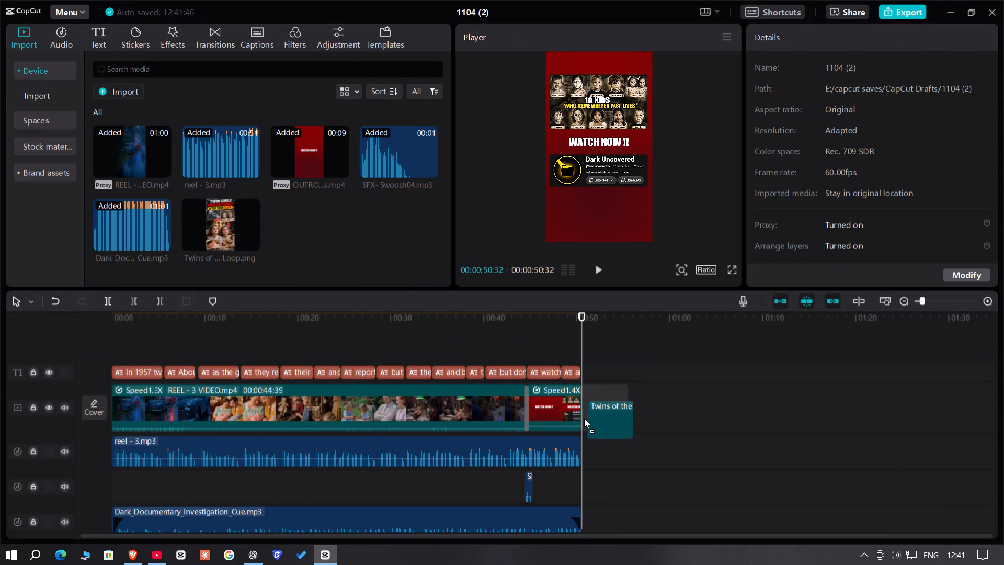
drag(584, 419, 582, 417)
click(933, 300)
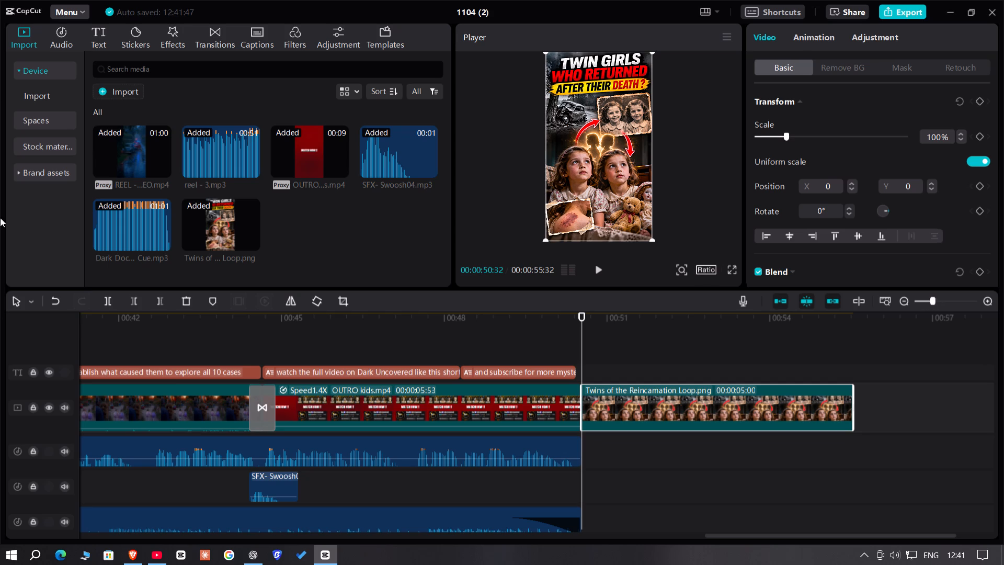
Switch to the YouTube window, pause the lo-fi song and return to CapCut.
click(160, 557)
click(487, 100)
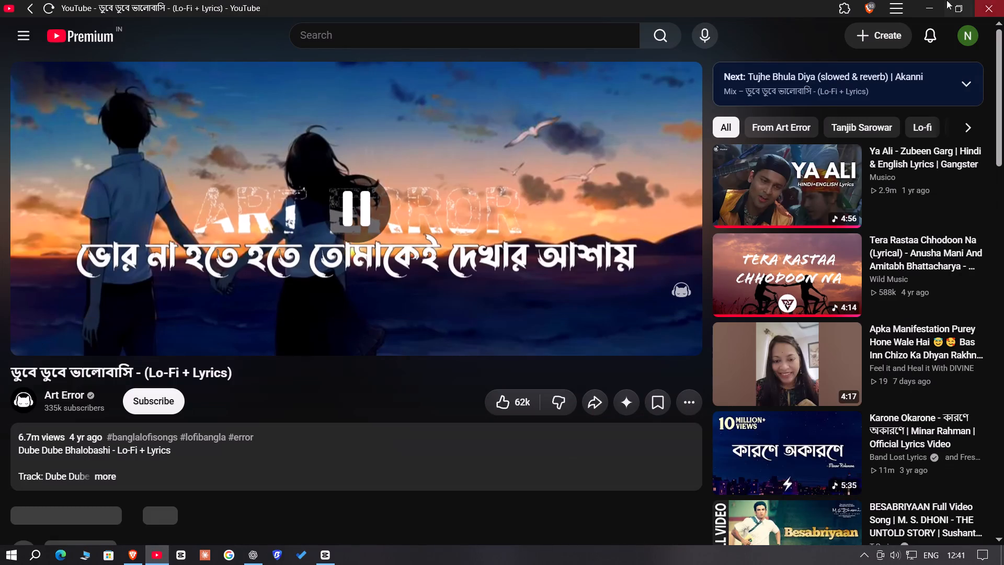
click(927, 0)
Trim the end of the thumbnail image clip to 00:00:51:06.
click(600, 363)
drag(600, 363, 612, 368)
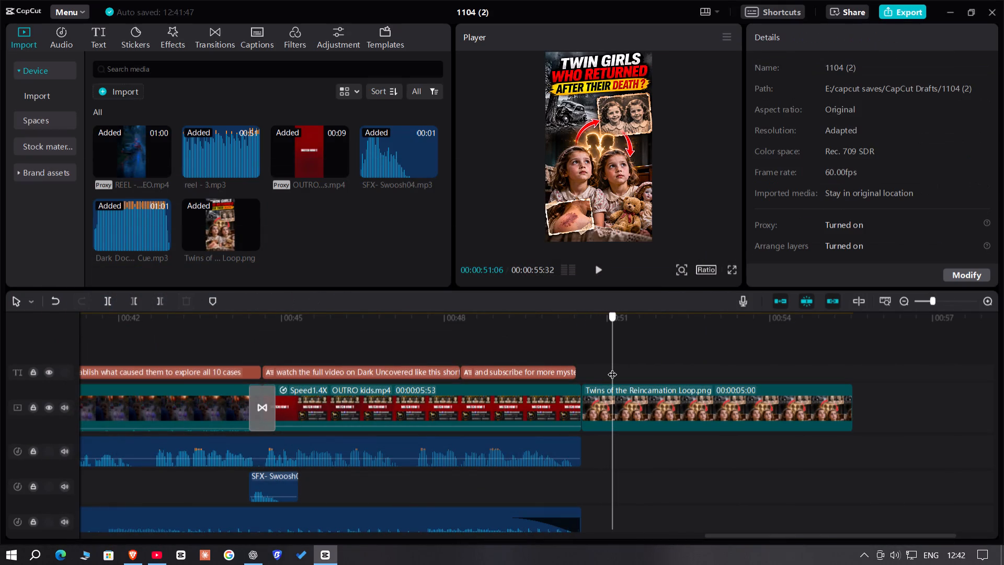
drag(612, 368, 610, 368)
key(Right)
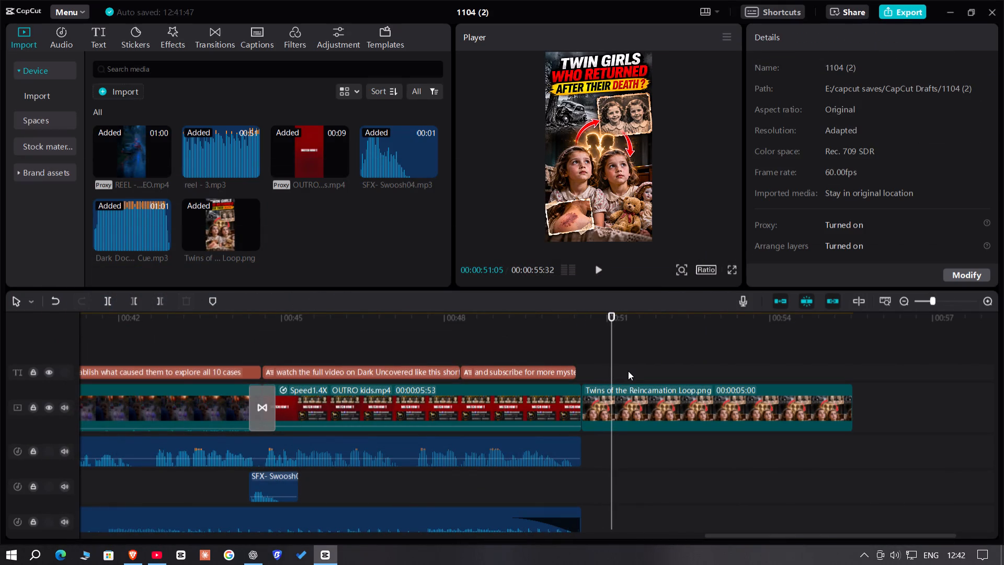
key(Right)
drag(629, 370, 673, 470)
click(161, 290)
click(161, 300)
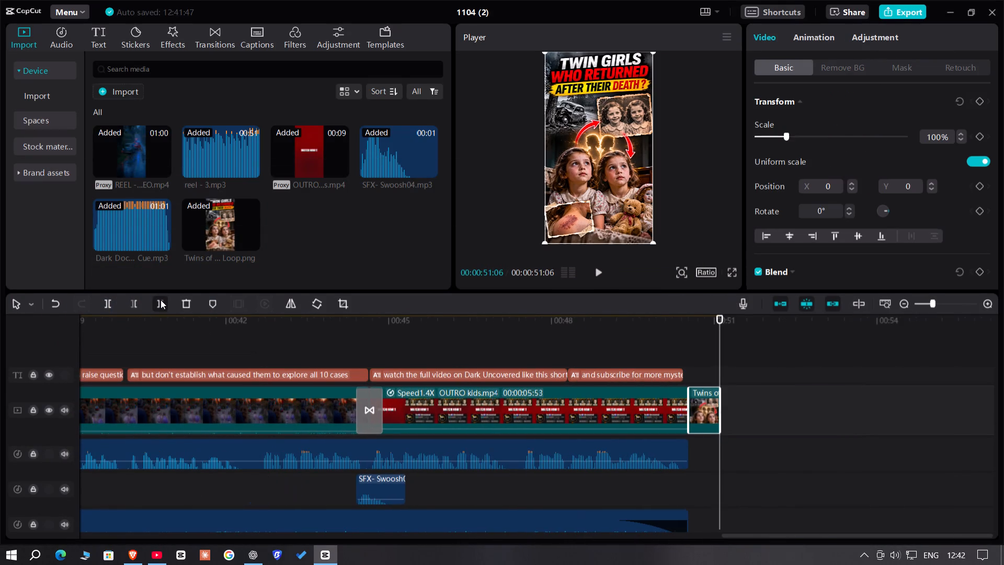
Delete the two captions over the outro clip and play the transition into the outro.
click(683, 345)
drag(683, 345, 466, 343)
drag(411, 352, 591, 385)
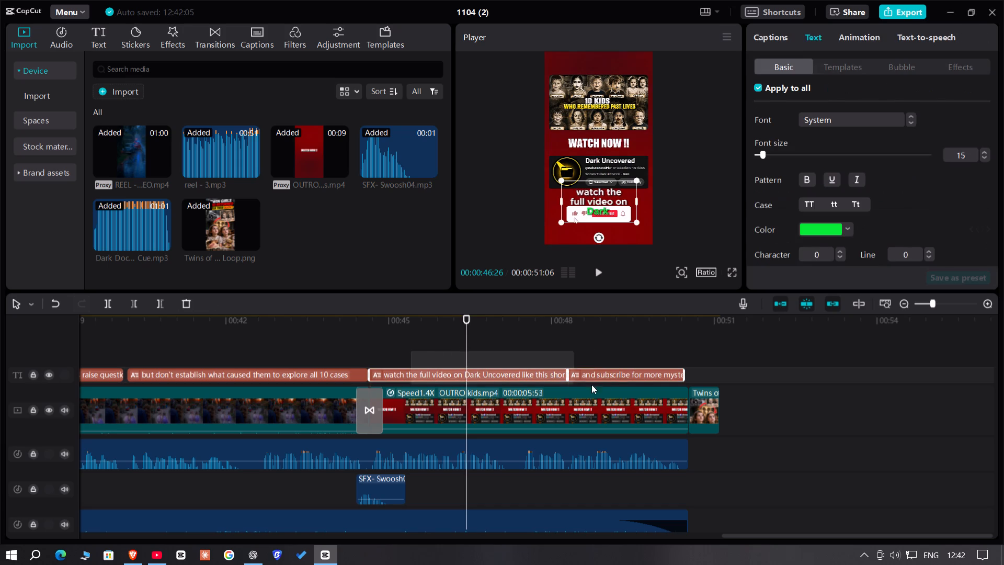
drag(591, 385, 610, 372)
click(187, 301)
click(363, 351)
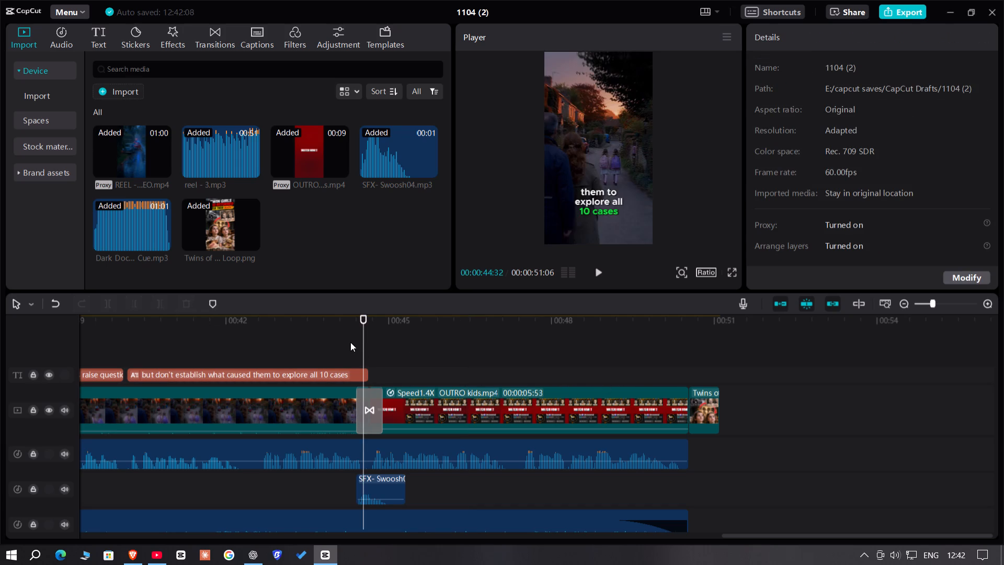
click(350, 342)
key(space)
key(space)
Change the case of all captions to title case, with each word capitalized.
click(923, 304)
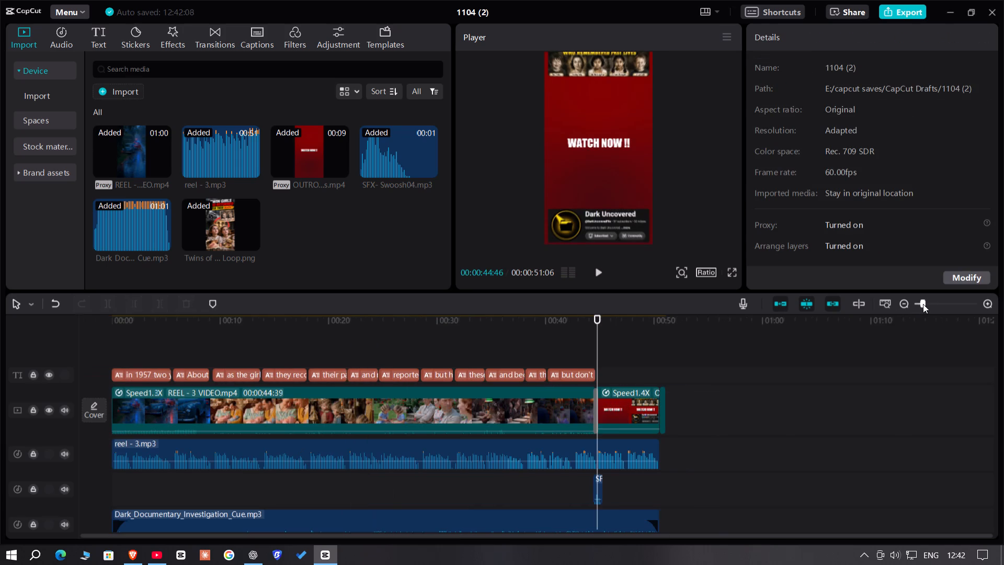
click(347, 339)
drag(347, 339, 140, 361)
right_click(136, 357)
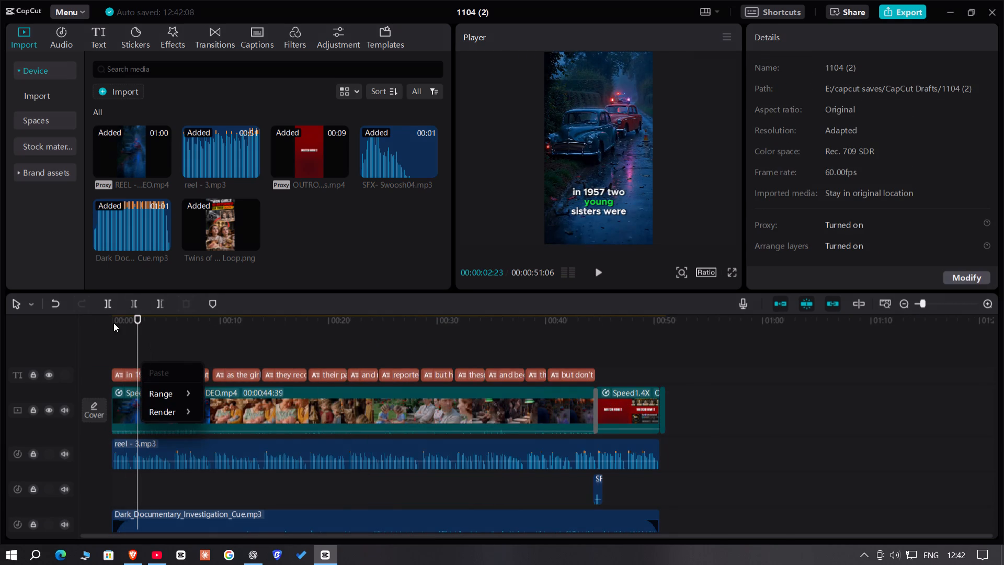
click(130, 334)
click(152, 382)
click(152, 376)
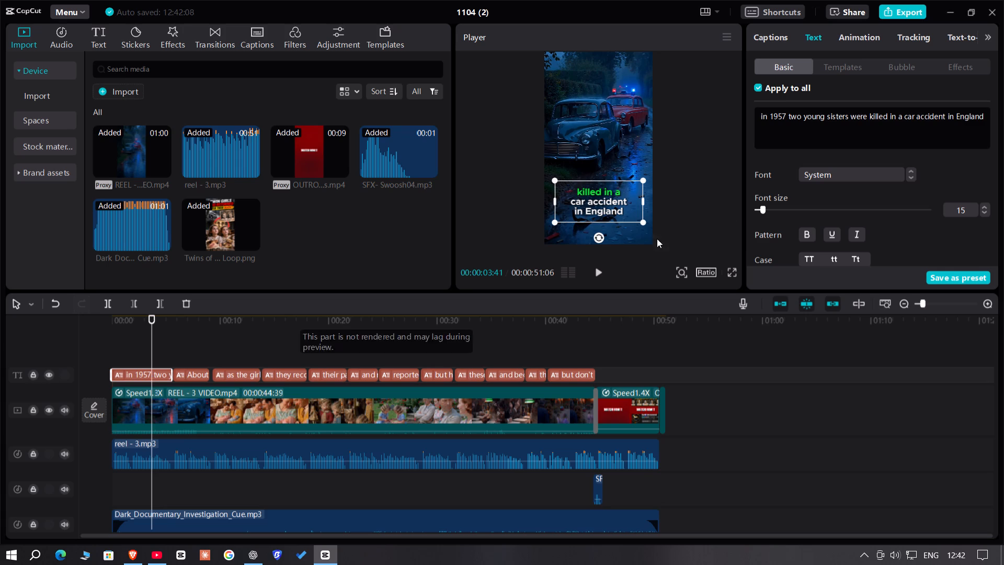
click(854, 259)
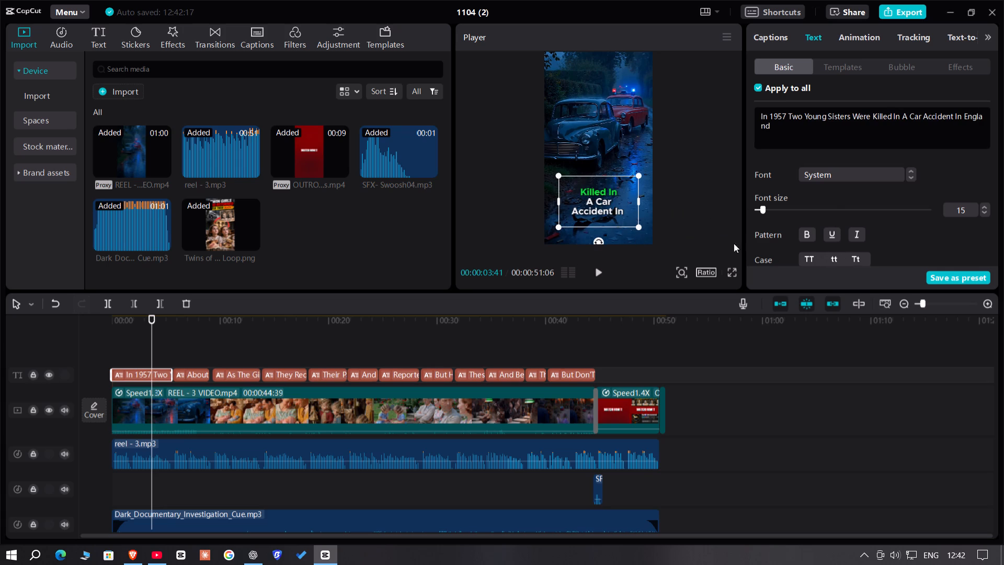
Scale the captions down slightly and place them centred horizontally near the bottom of the frame.
drag(643, 230, 626, 224)
drag(622, 215, 630, 208)
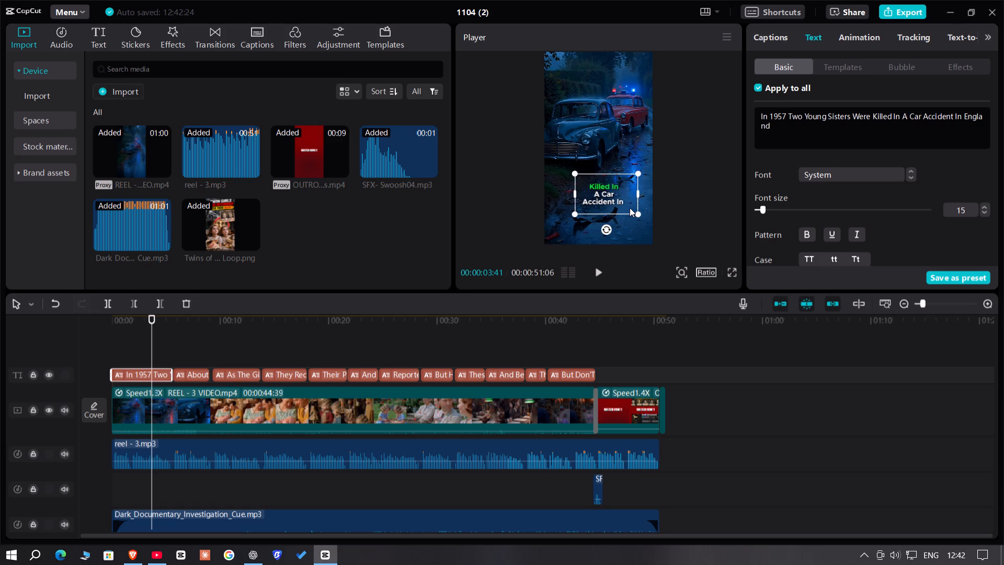
drag(630, 208, 623, 225)
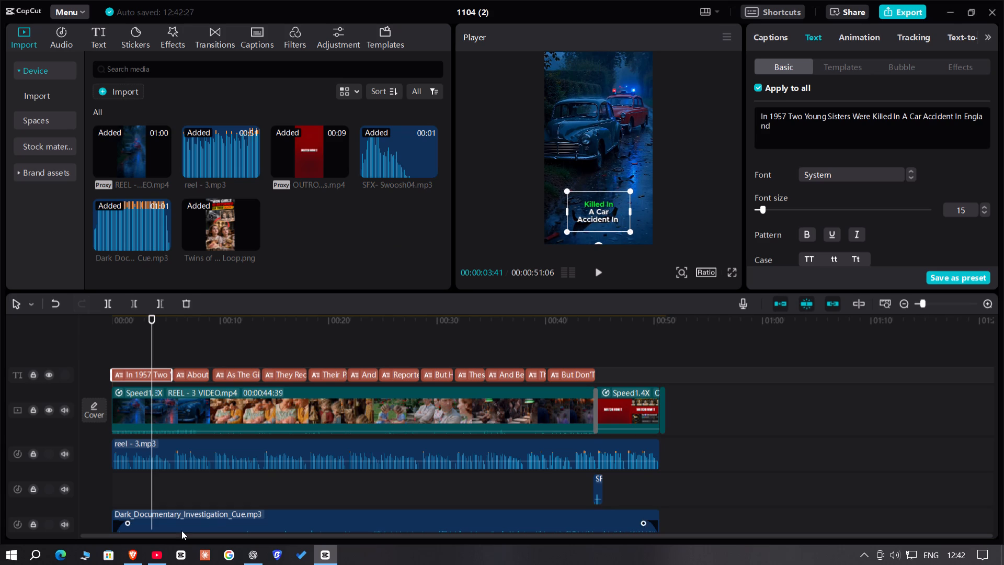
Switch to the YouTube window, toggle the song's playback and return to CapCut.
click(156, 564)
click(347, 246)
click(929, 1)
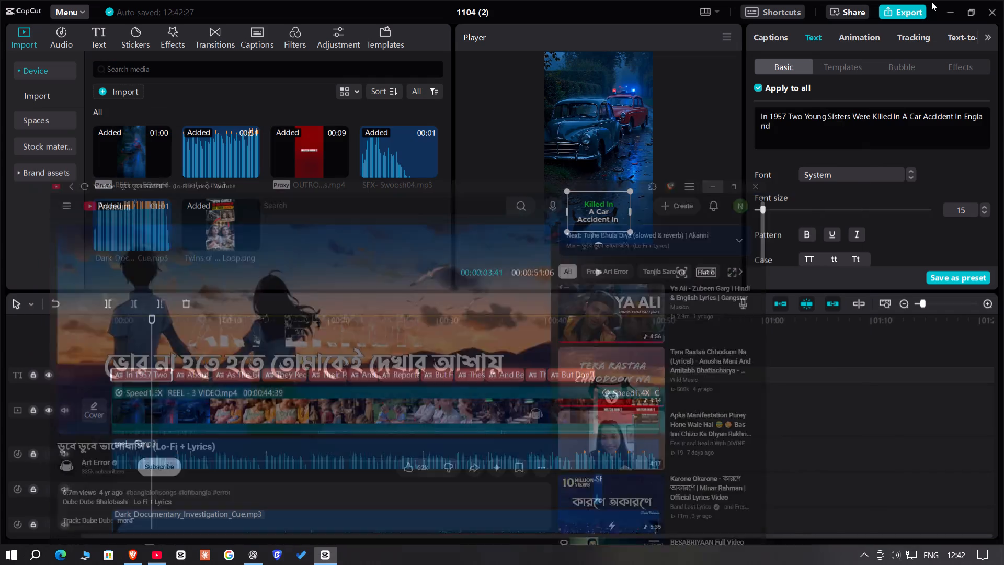
Play the reel's opening to check the captions, and move them slightly higher while keeping them centred.
click(234, 351)
drag(234, 351, 84, 357)
key(space)
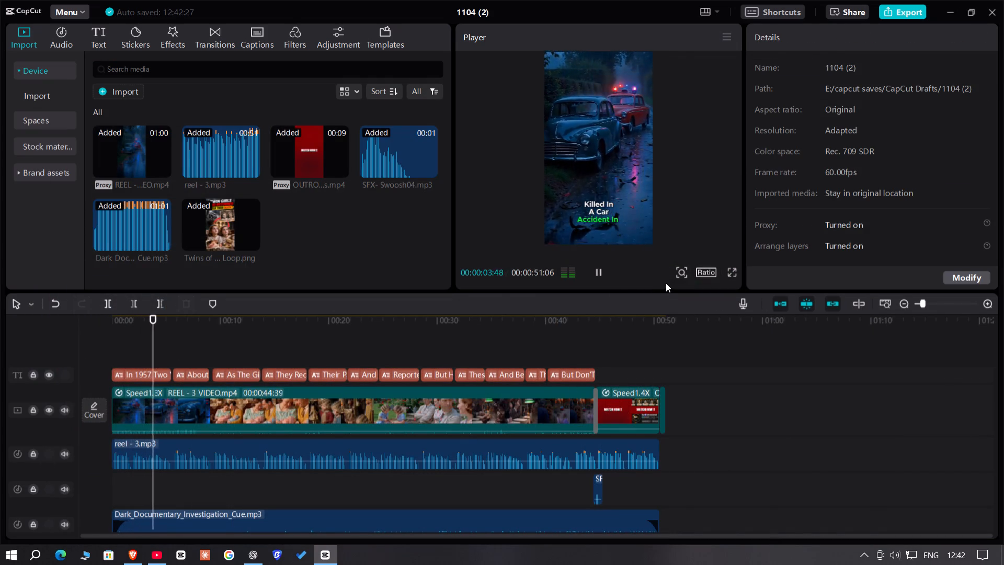
key(space)
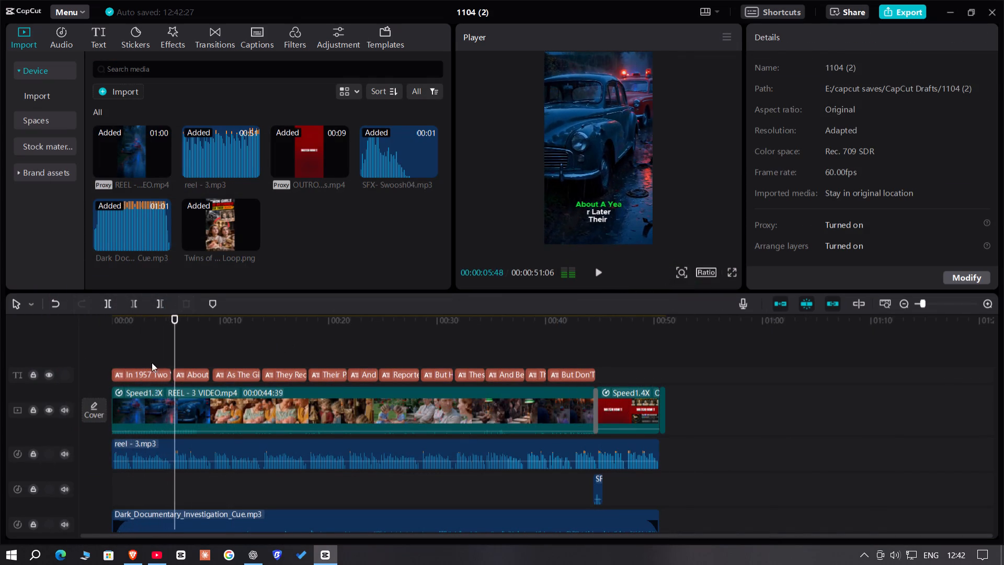
click(156, 356)
click(154, 384)
click(165, 377)
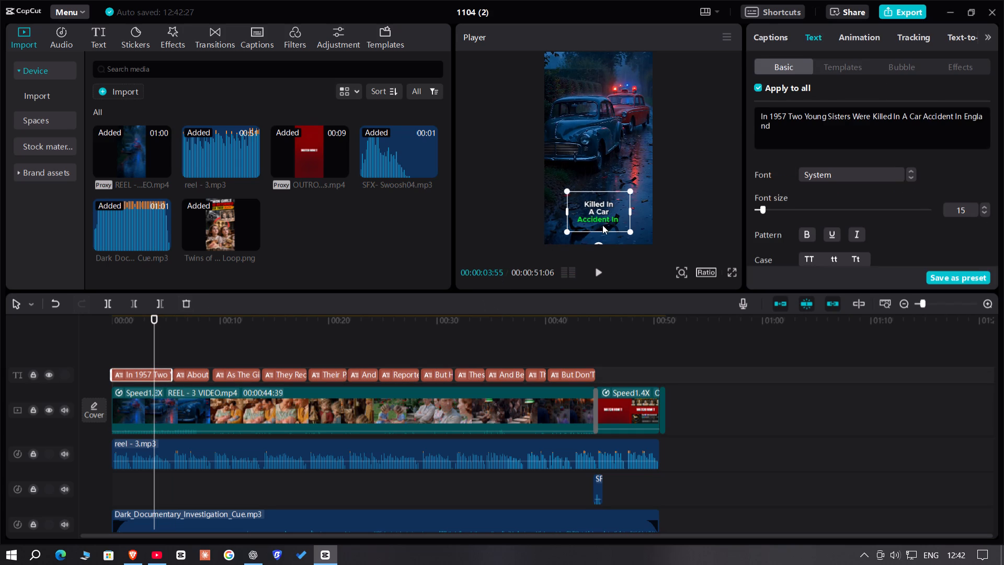
drag(603, 223, 606, 215)
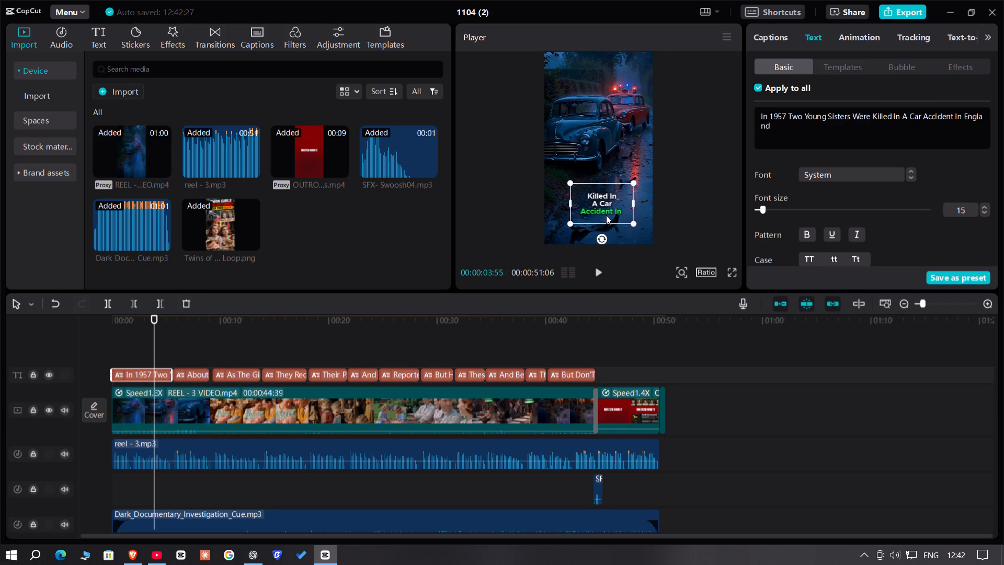
drag(606, 215, 602, 213)
Review the whole reel, including the outro, the audio tracks and the closing thumbnail.
click(491, 345)
drag(492, 346, 610, 371)
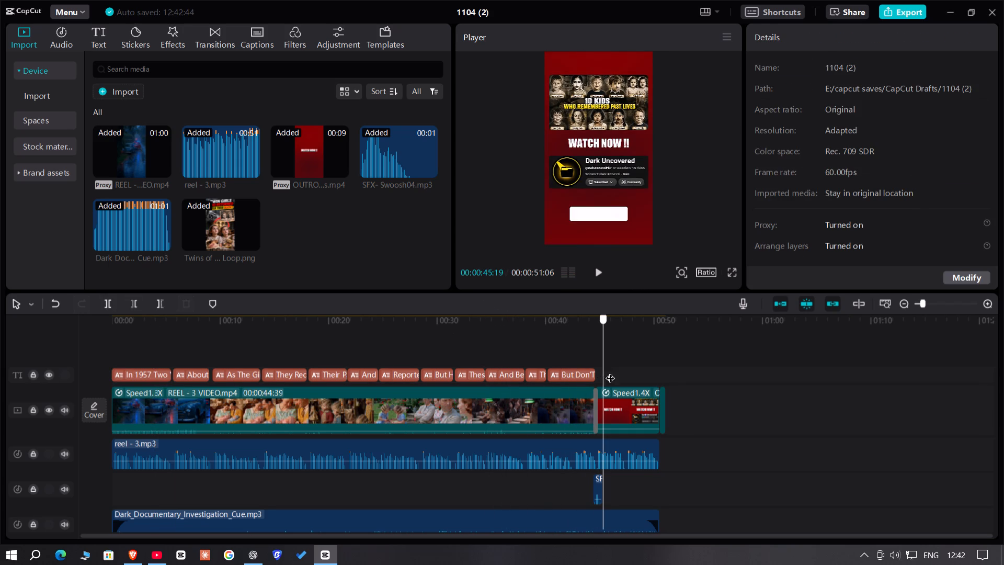
drag(610, 371, 0, 380)
scroll(347, 476, down, 3)
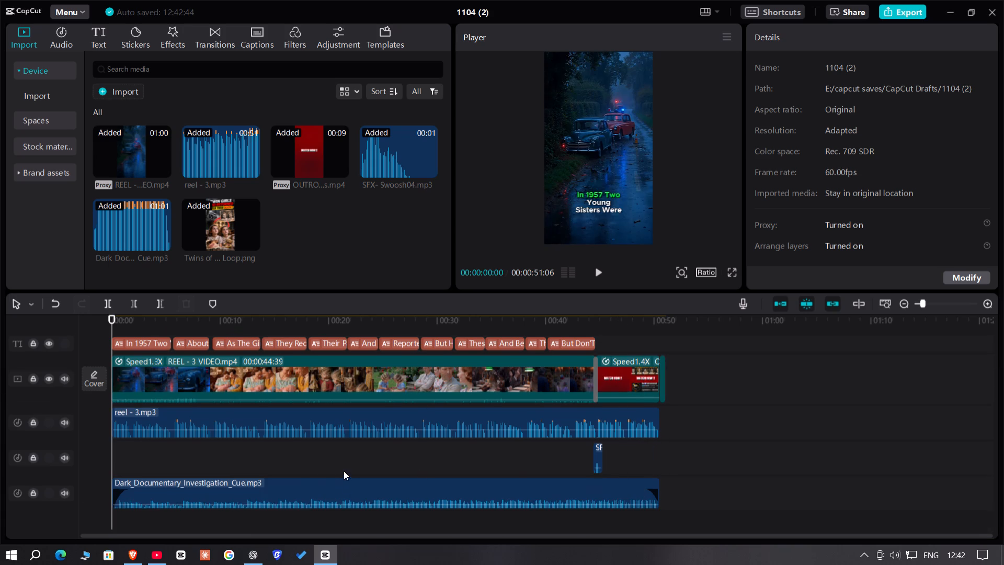
scroll(344, 471, down, 3)
scroll(338, 462, up, 4)
click(423, 344)
drag(423, 344, 736, 347)
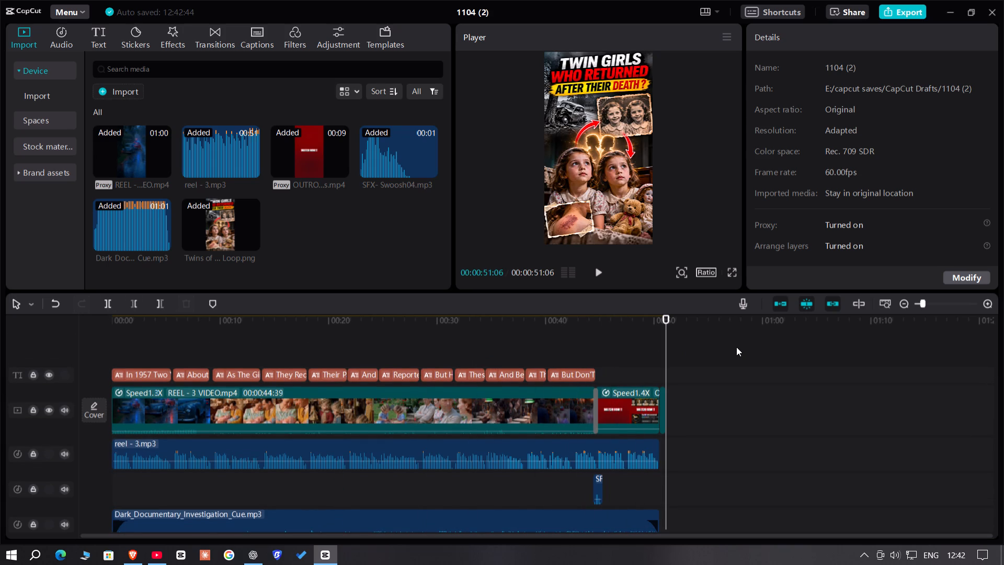
double_click(663, 356)
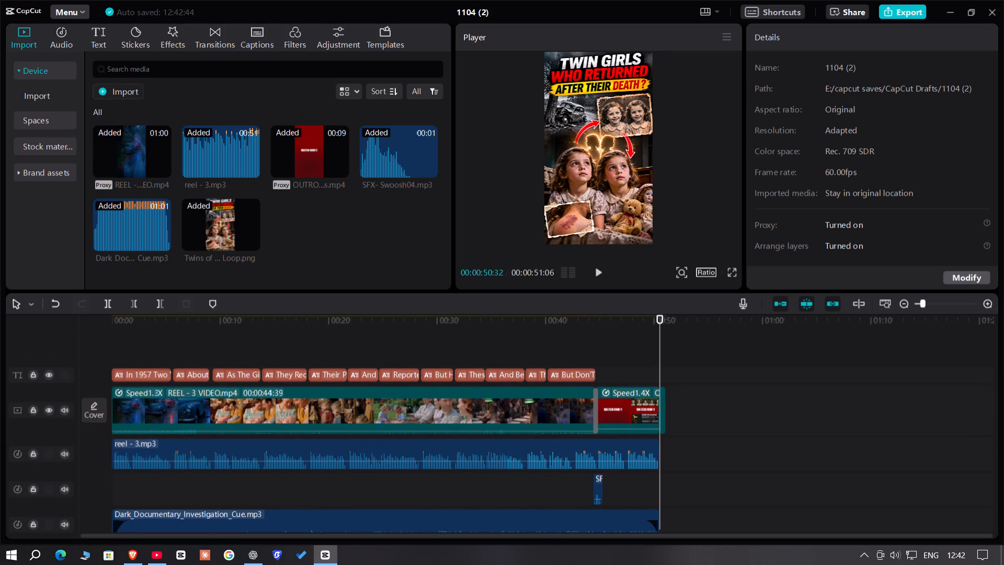
key(space)
click(630, 340)
drag(630, 340, 97, 411)
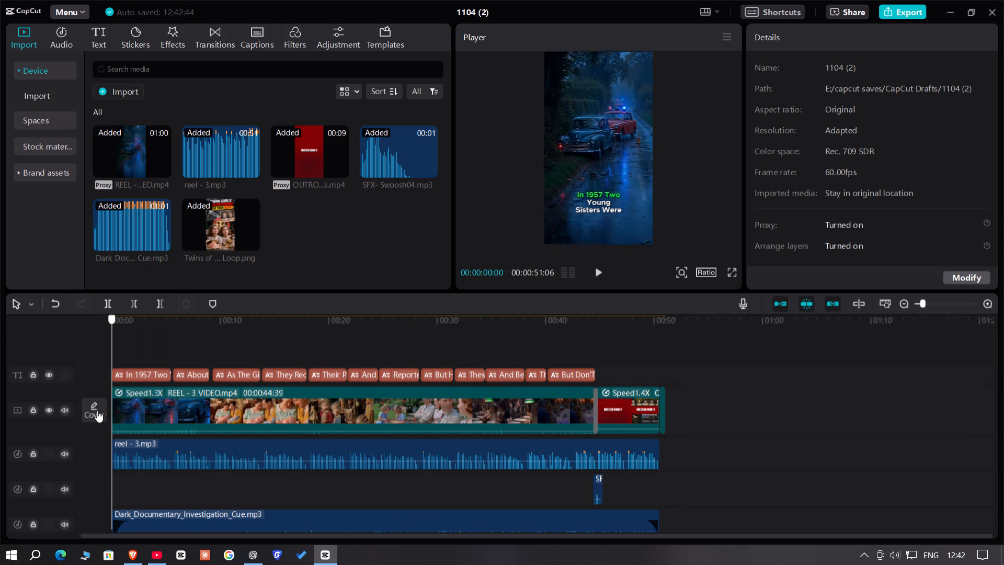
drag(97, 411, 51, 416)
Export the reel as an mp4 named KID REEL - 3.
click(920, 8)
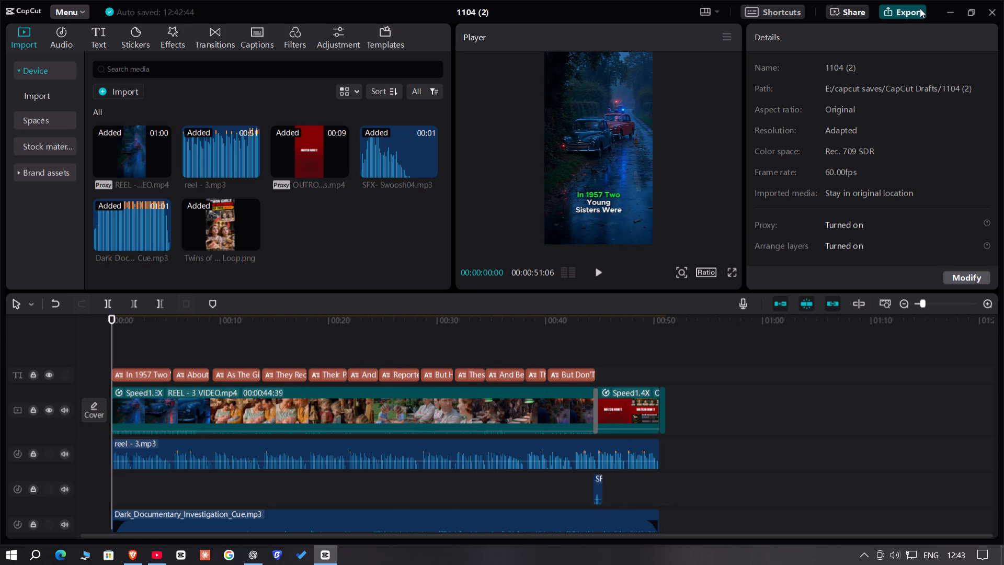
drag(629, 99, 504, 96)
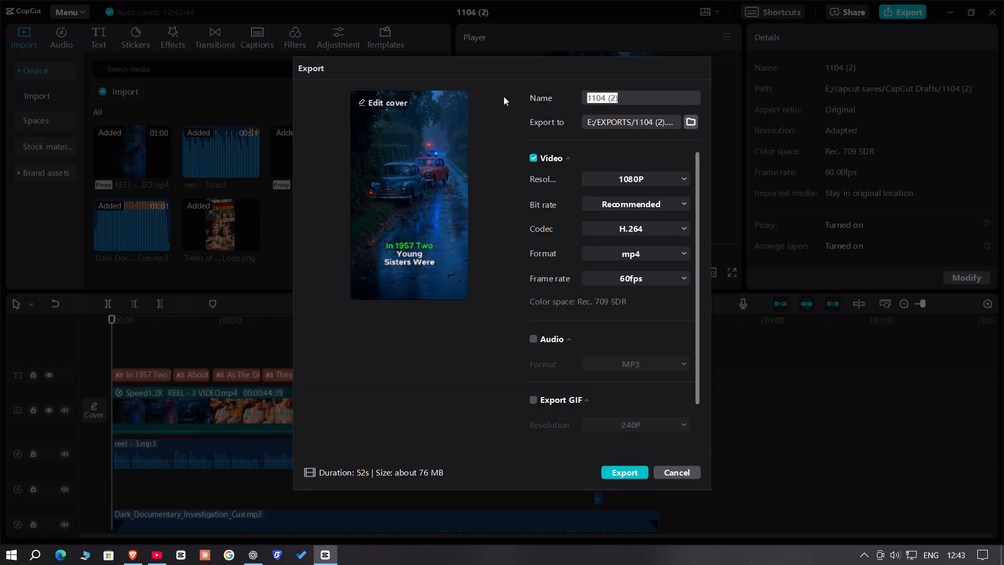
drag(504, 96, 447, 97)
key(BackSpace)
text(kid)
key(space)
key(space)
key(BackSpace)
key(BackSpace)
key(BackSpace)
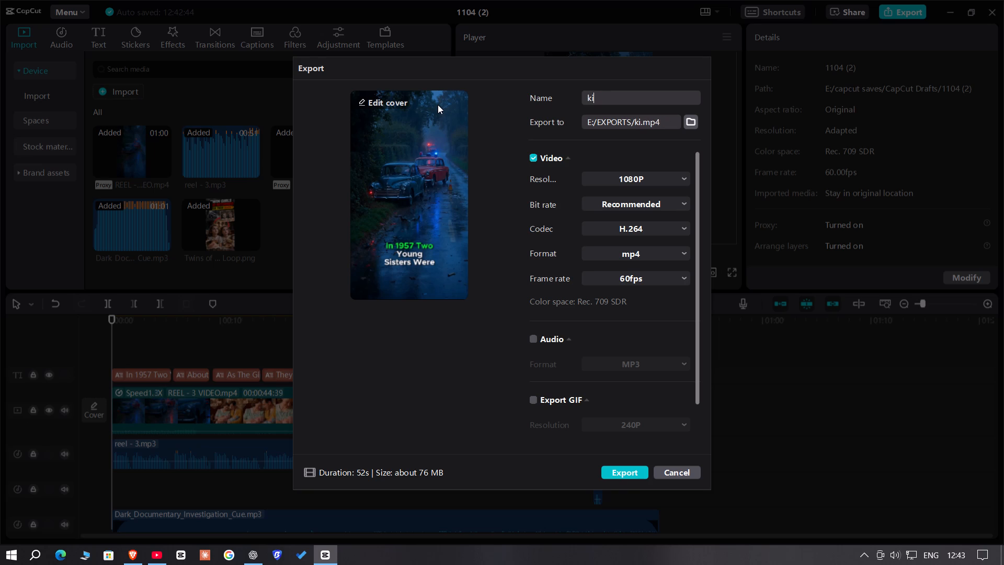
key(BackSpace)
key(BackSpace)
key(BackSpace)
key(Return)
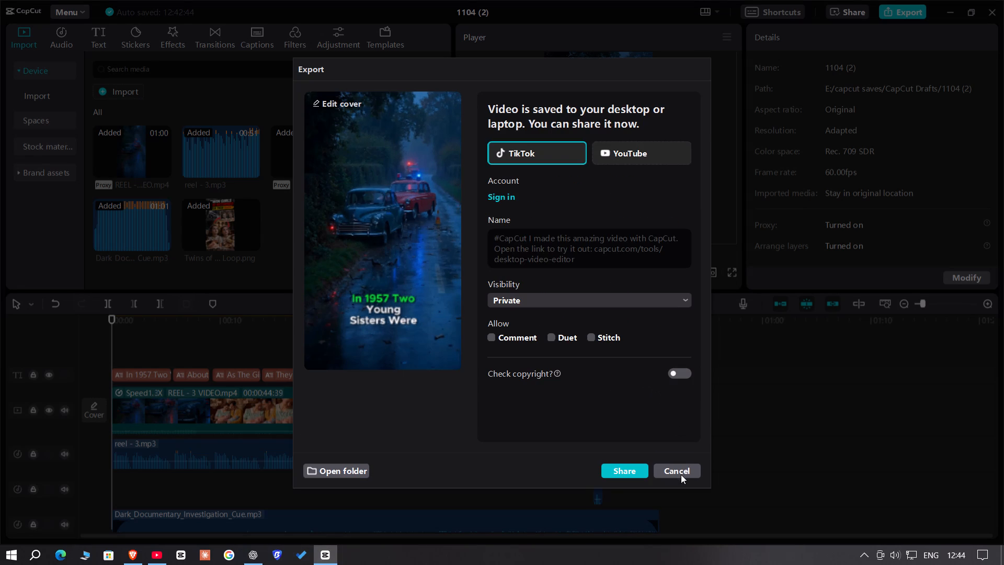
click(681, 474)
Upload KID REEL - 3.mp4 from the EXPORTS folder to the kids reels folder in Google Drive.
click(141, 564)
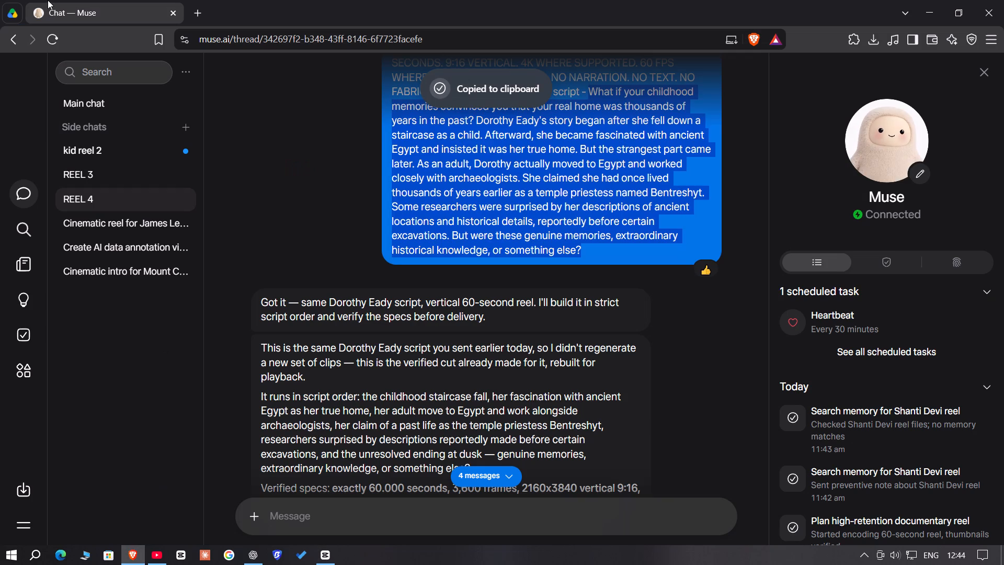
click(5, 8)
click(44, 122)
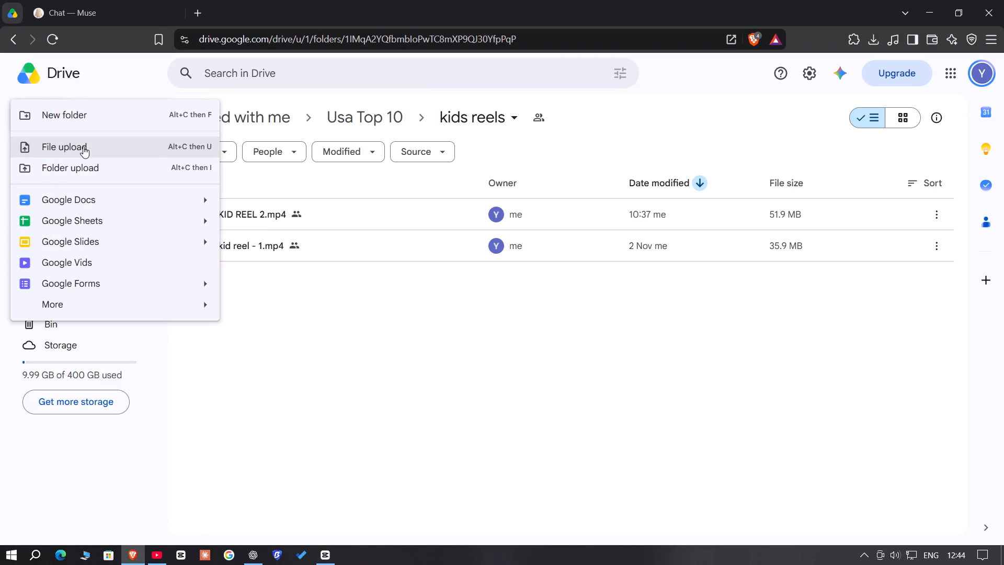
click(85, 147)
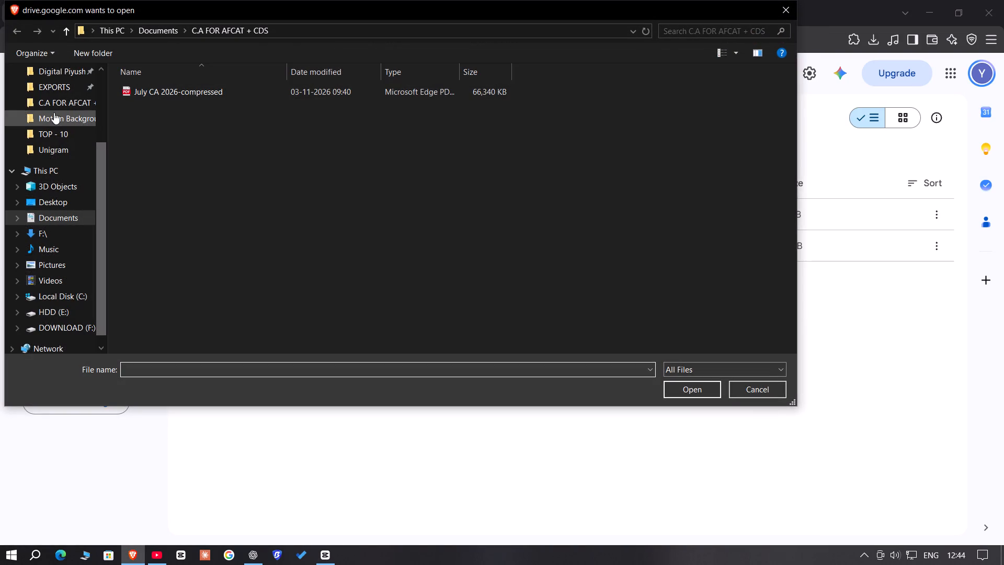
click(55, 83)
double_click(587, 297)
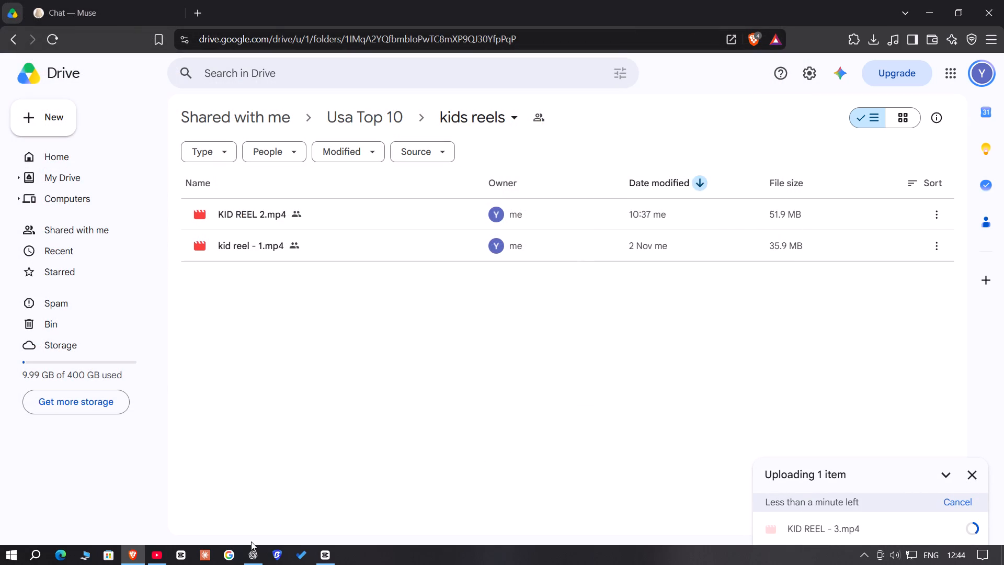
Switch to CapCut, close project 1104 (2) and create a new project.
click(323, 564)
click(994, 15)
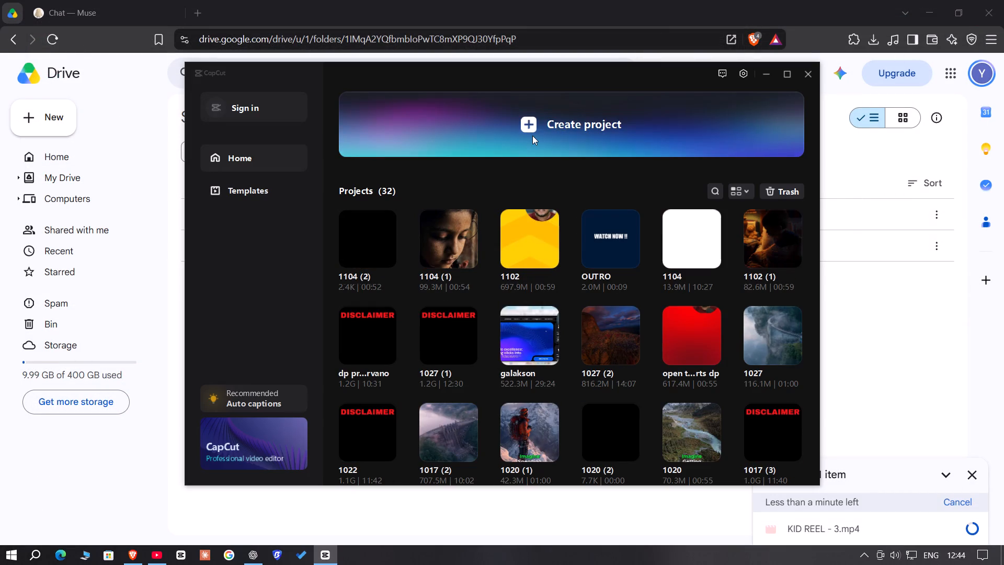
click(532, 135)
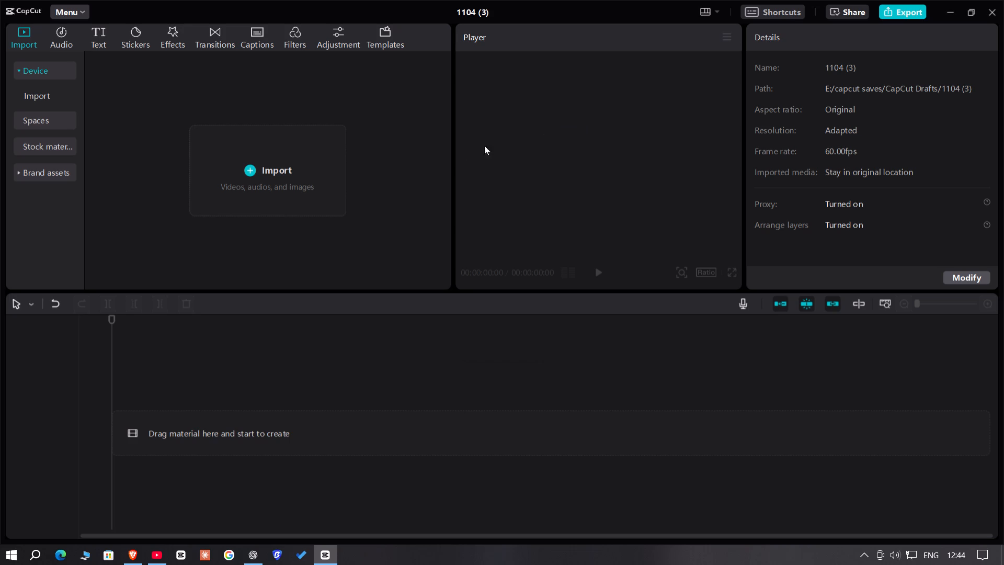
Import the audio file reel - 4 and place it on the timeline from the start.
click(242, 159)
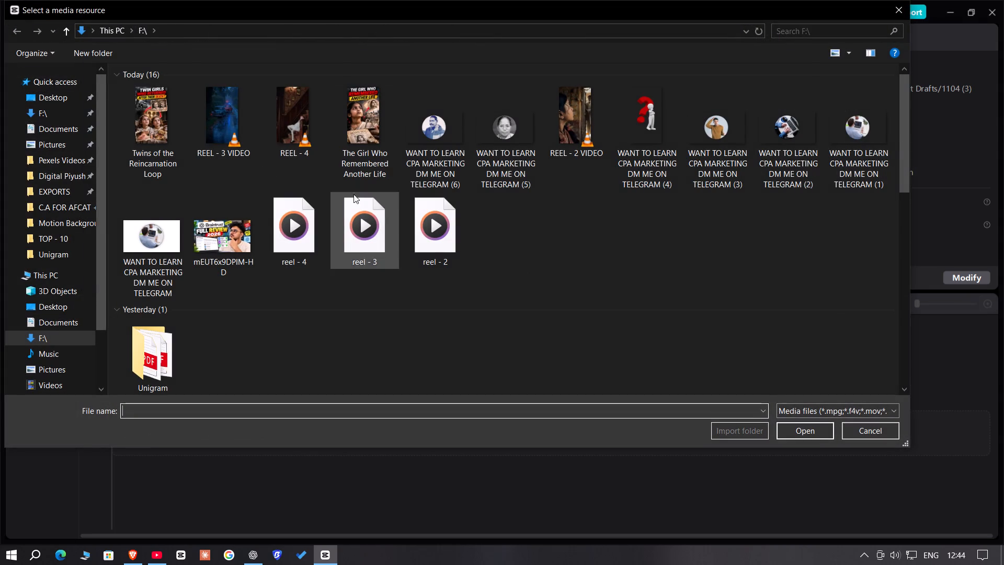
double_click(315, 231)
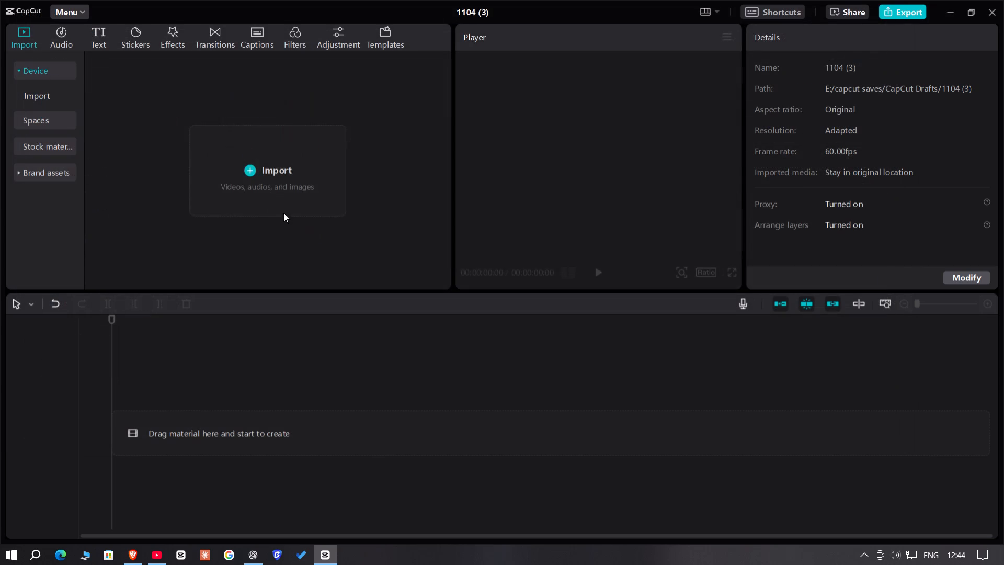
drag(117, 154, 112, 476)
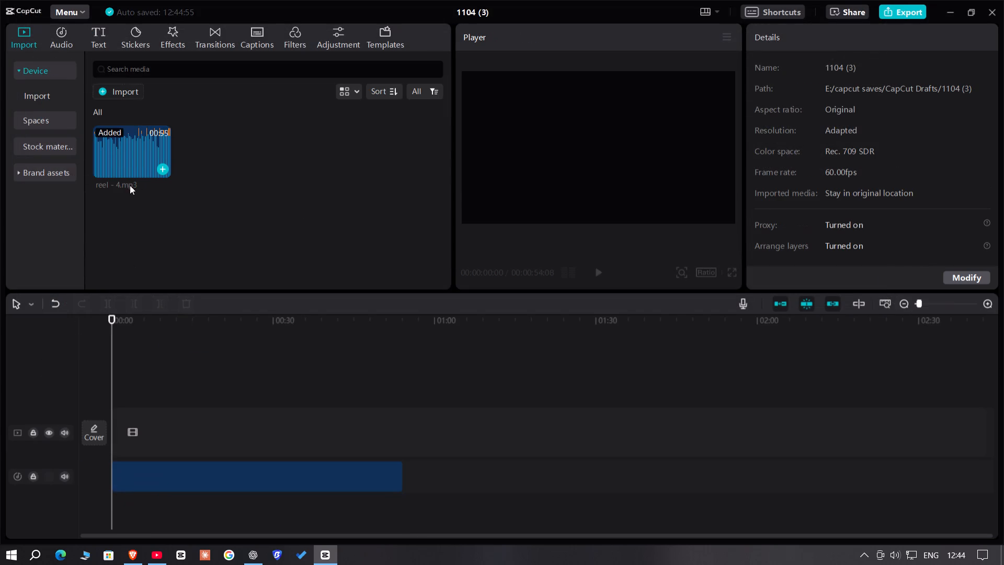
Import the video REEL - 4 and place it on the main track, starting at 00:00 above the audio.
click(121, 95)
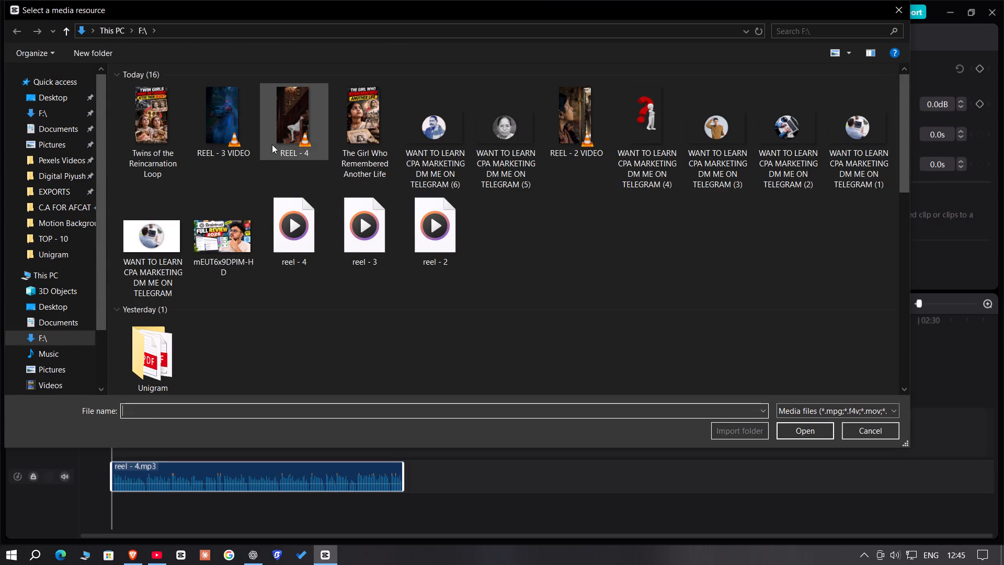
double_click(291, 138)
drag(234, 138, 113, 443)
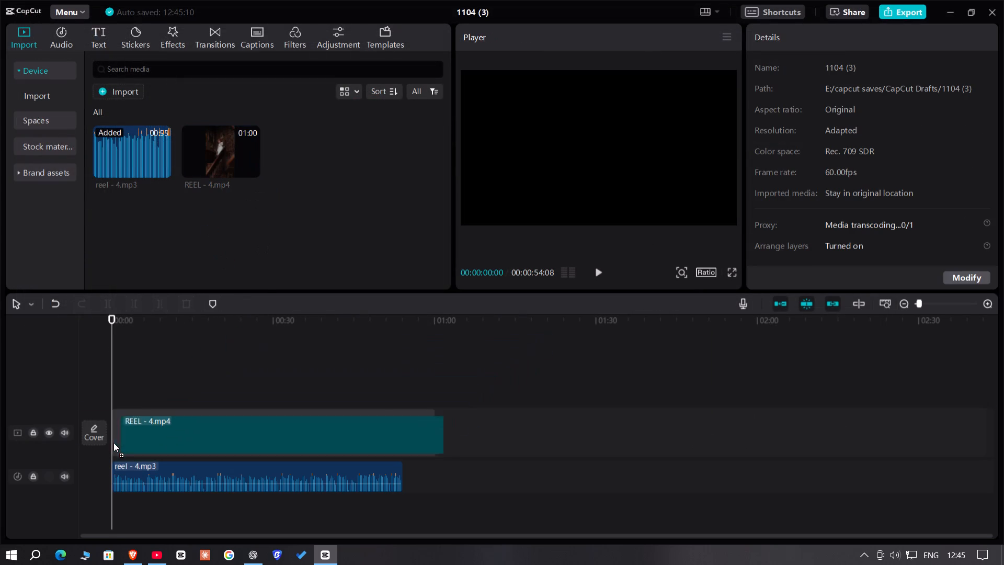
drag(113, 443, 110, 443)
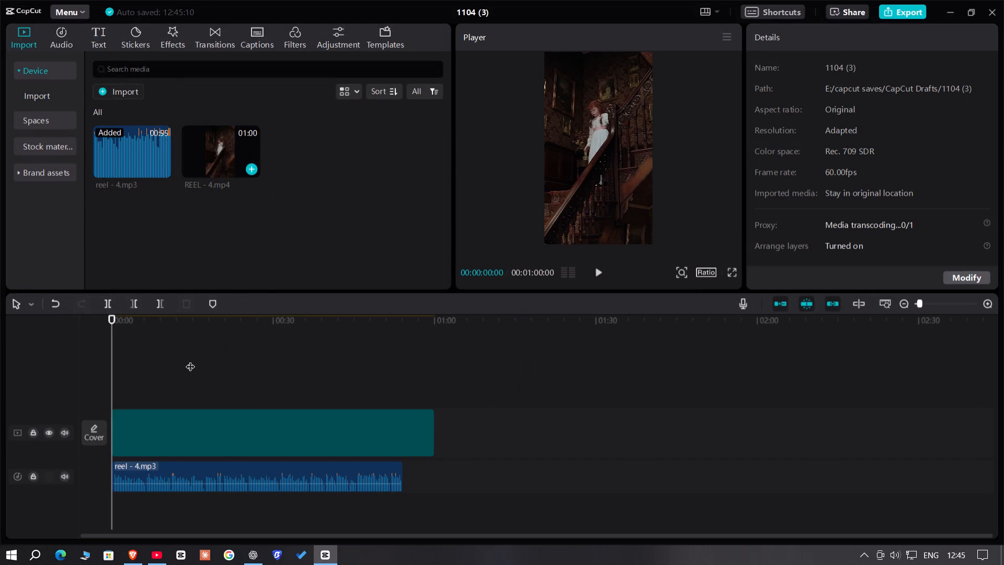
Play the audio between about 00:44 and 00:50 to find the outro's starting point, leaving the playhead at 00:00:49:01.
click(326, 365)
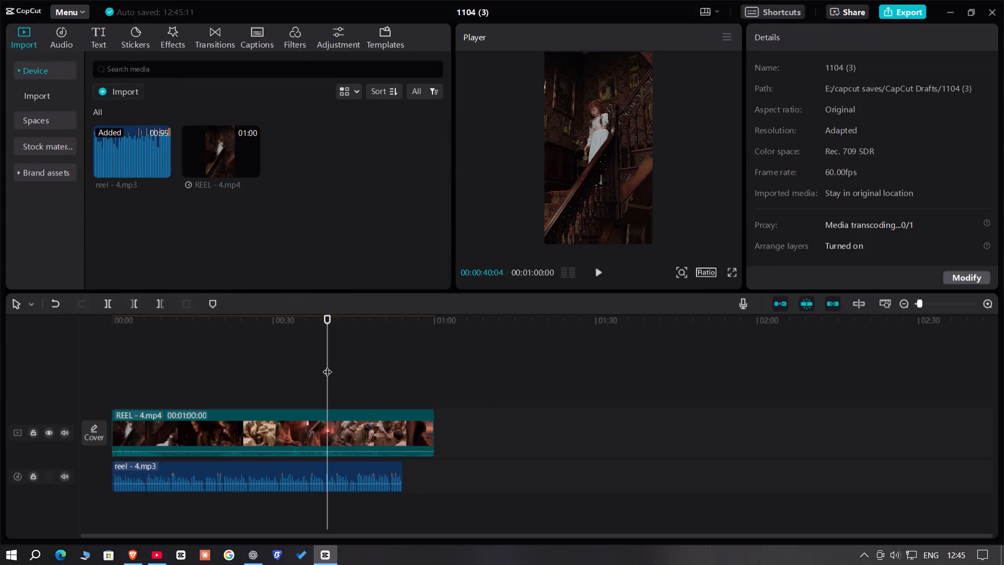
drag(327, 365, 352, 381)
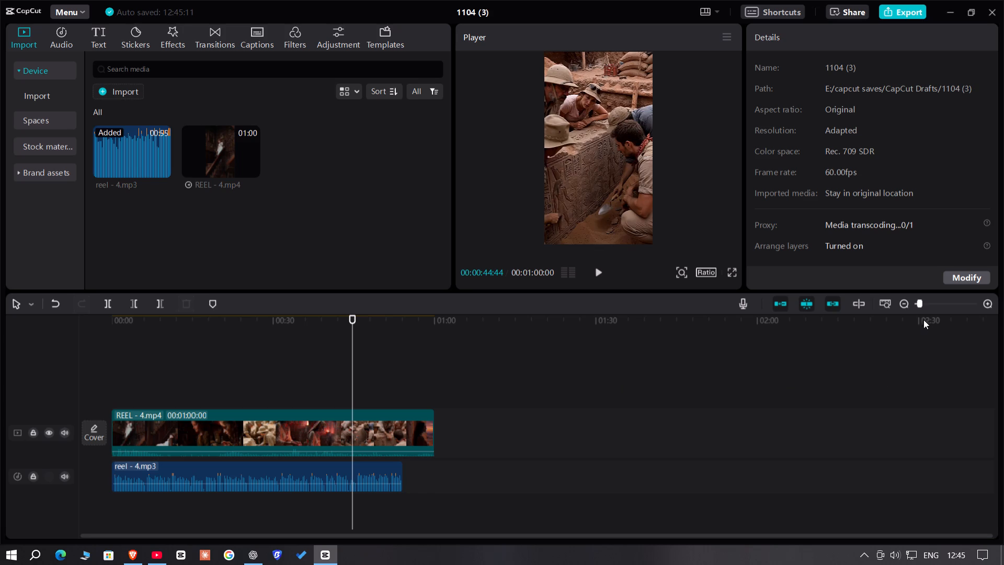
click(934, 306)
click(326, 387)
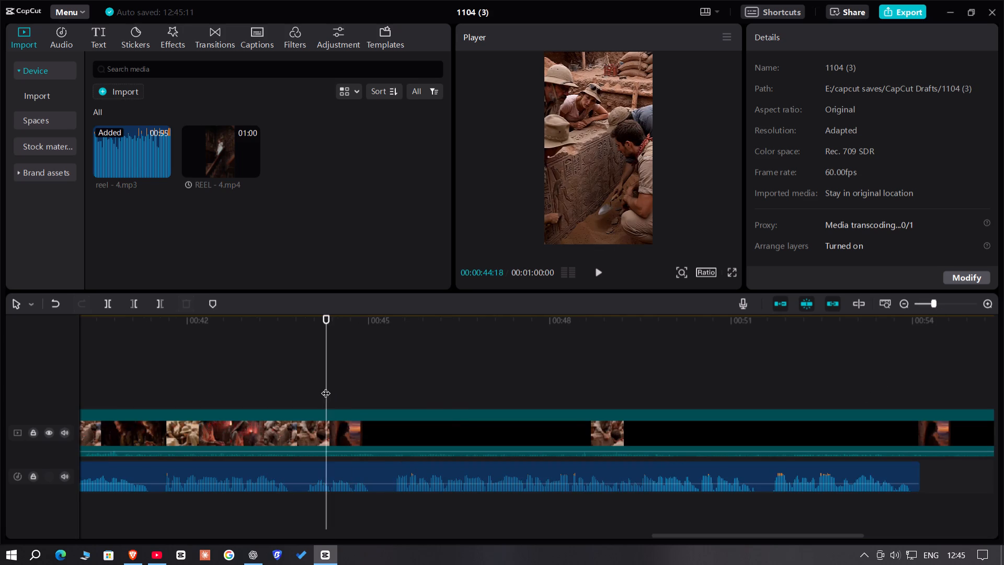
key(space)
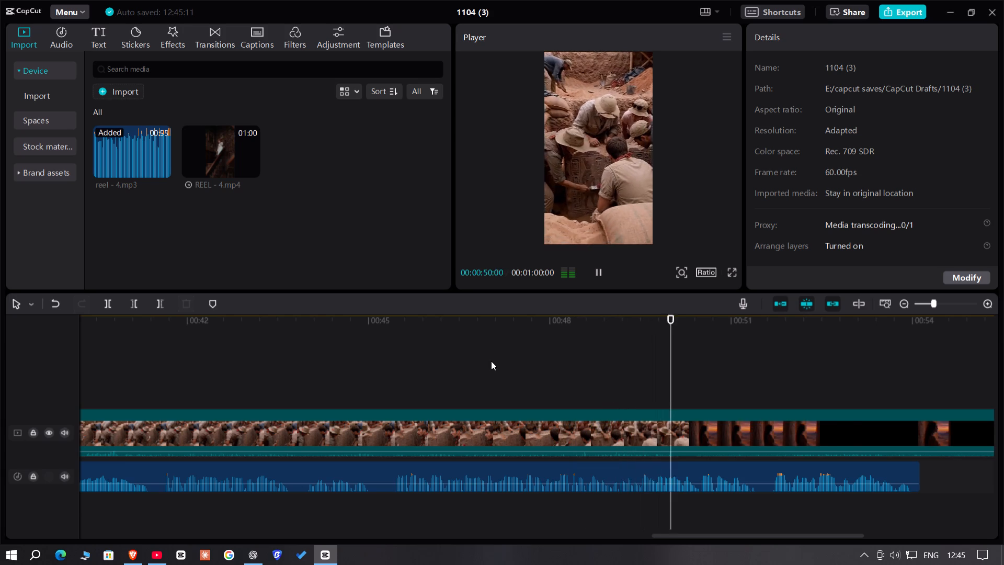
key(space)
click(575, 369)
key(space)
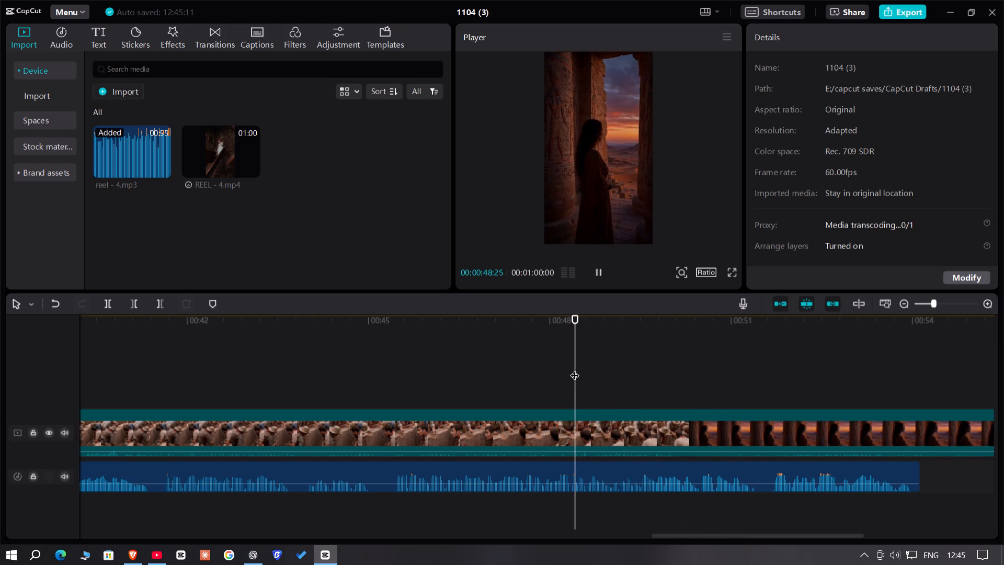
key(space)
click(508, 372)
key(space)
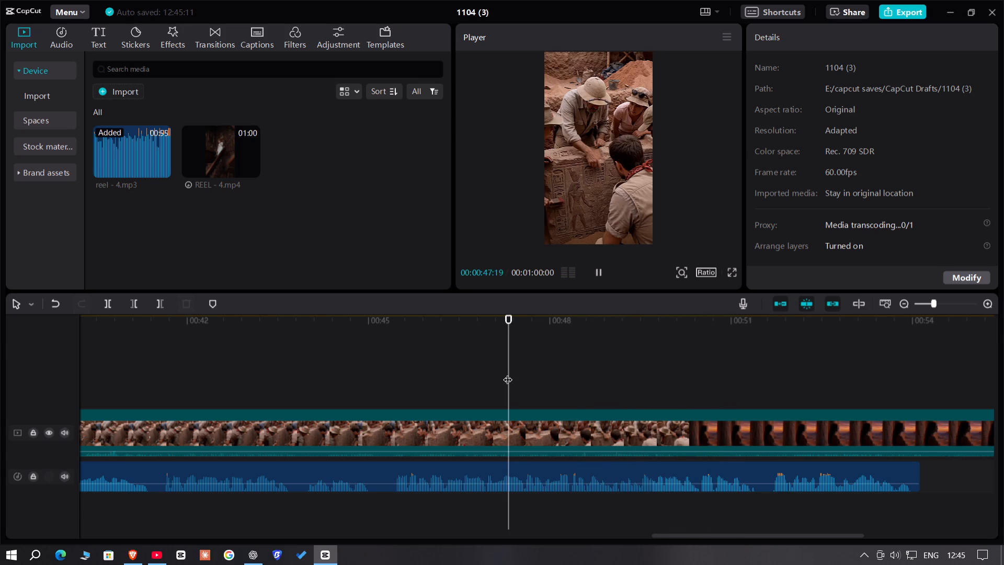
key(space)
key(space)
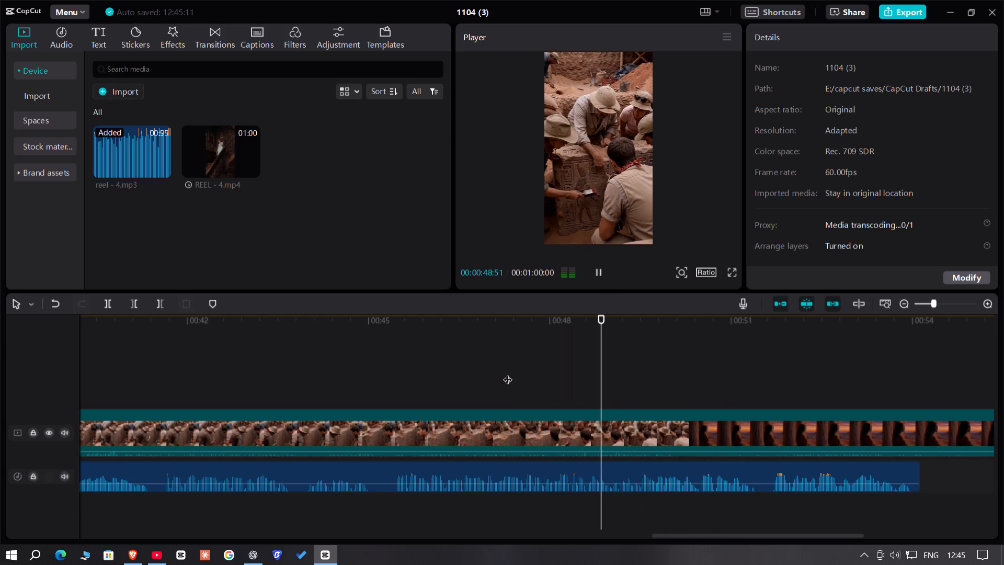
key(space)
key(space)
key(space)
click(584, 369)
drag(584, 369, 612, 390)
key(Left)
Set the REEL - 4 video clip's speed to 1.2x.
click(615, 433)
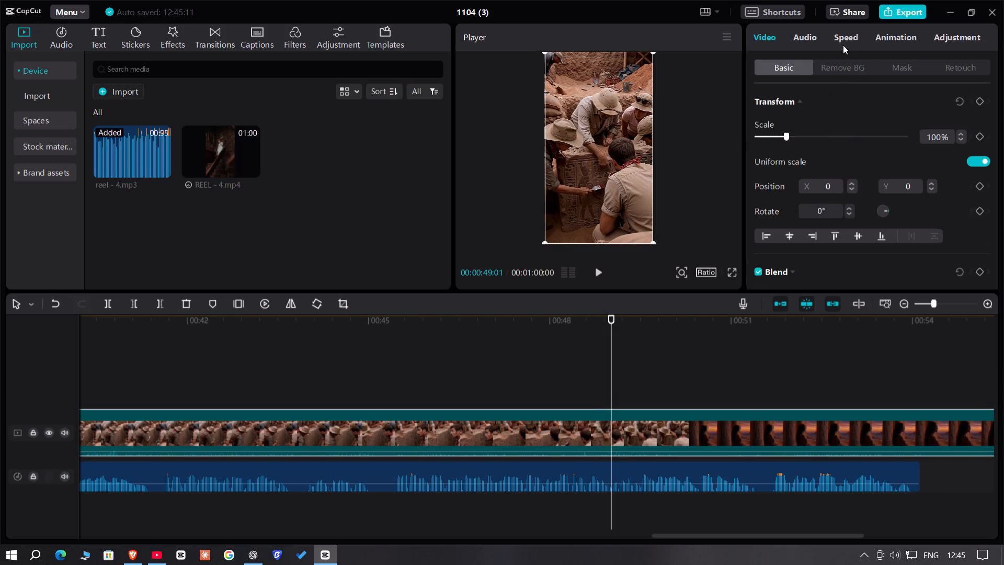
click(843, 45)
click(986, 118)
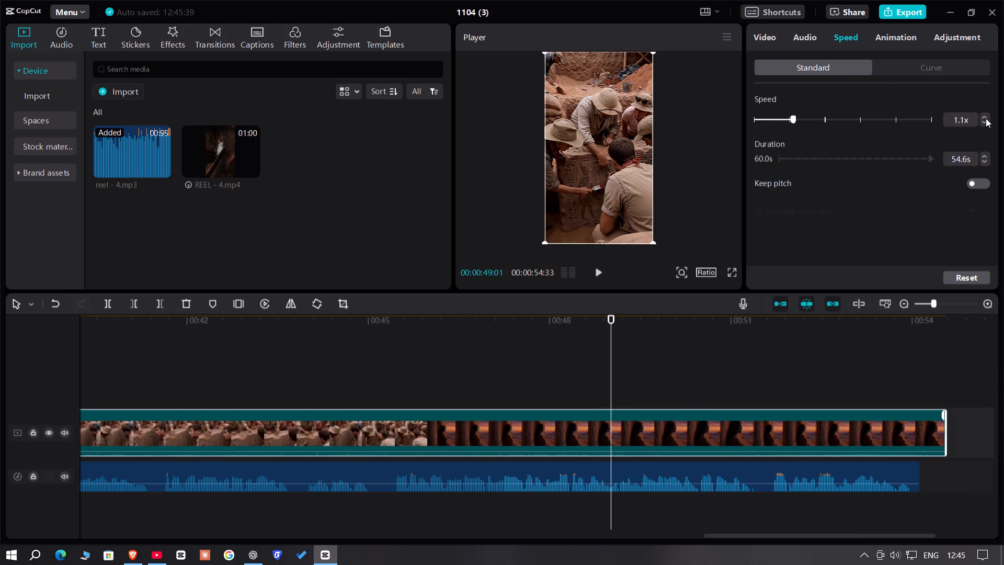
click(986, 118)
click(986, 118)
click(986, 122)
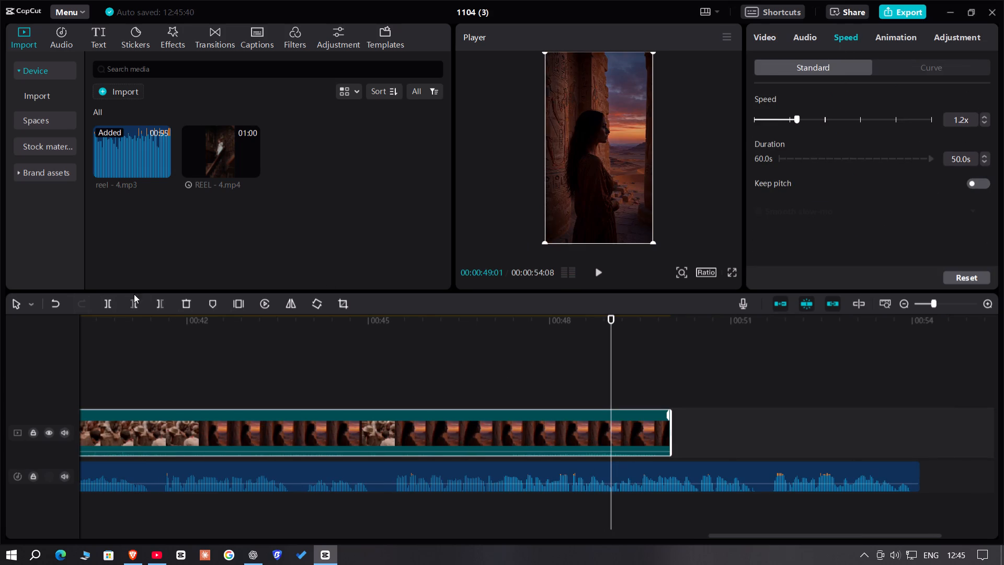
Trim away the part of the REEL - 4 video clip after 00:00:49:01.
triple_click(161, 301)
click(161, 301)
click(418, 409)
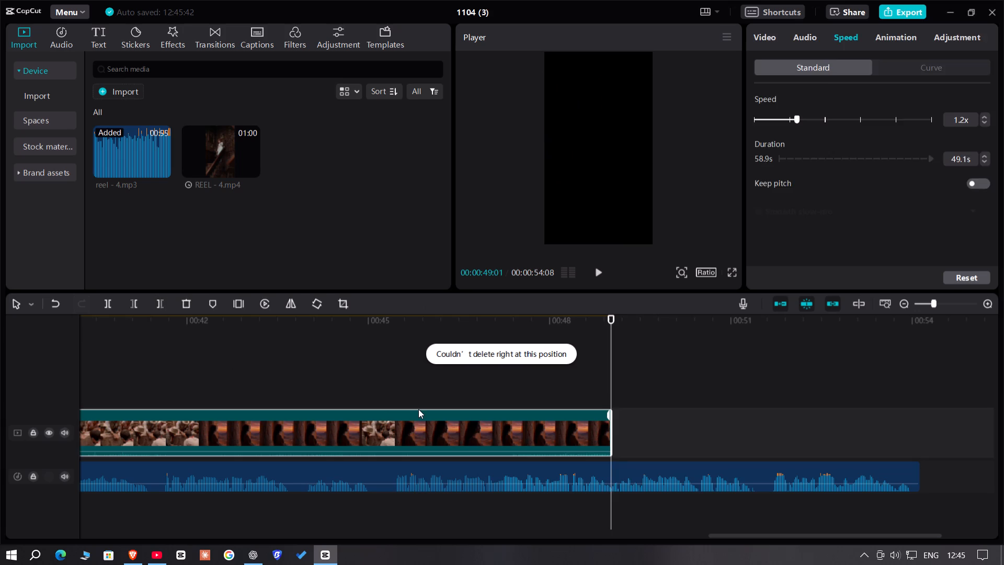
double_click(410, 389)
Lower the REEL - 4 video clip's volume to about -16 dB.
click(564, 446)
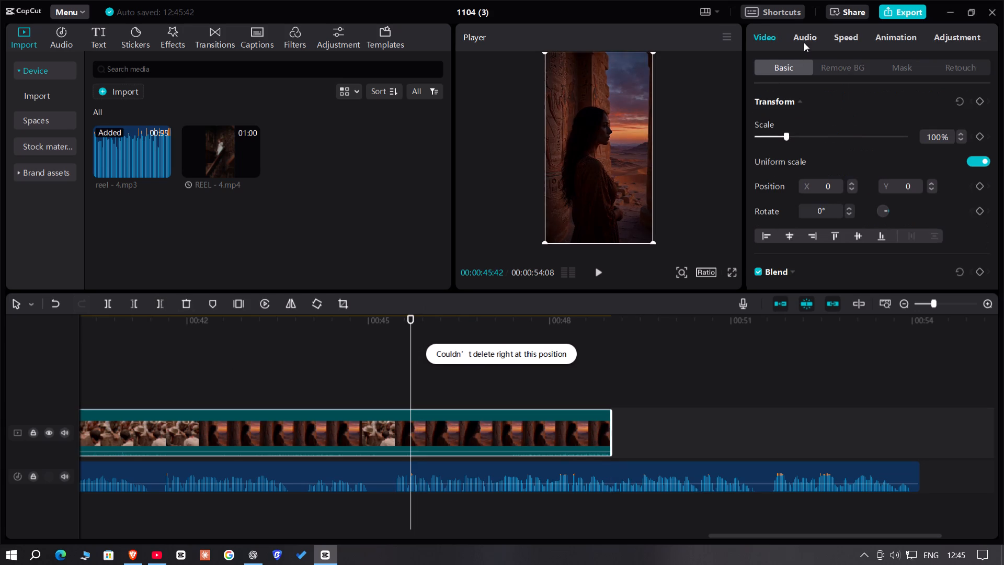
click(806, 40)
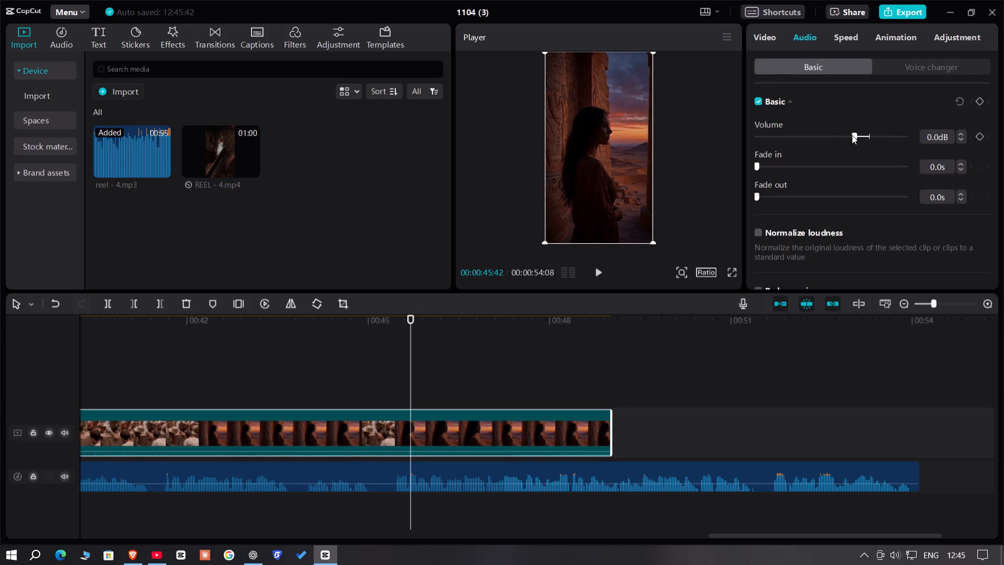
click(852, 135)
click(847, 135)
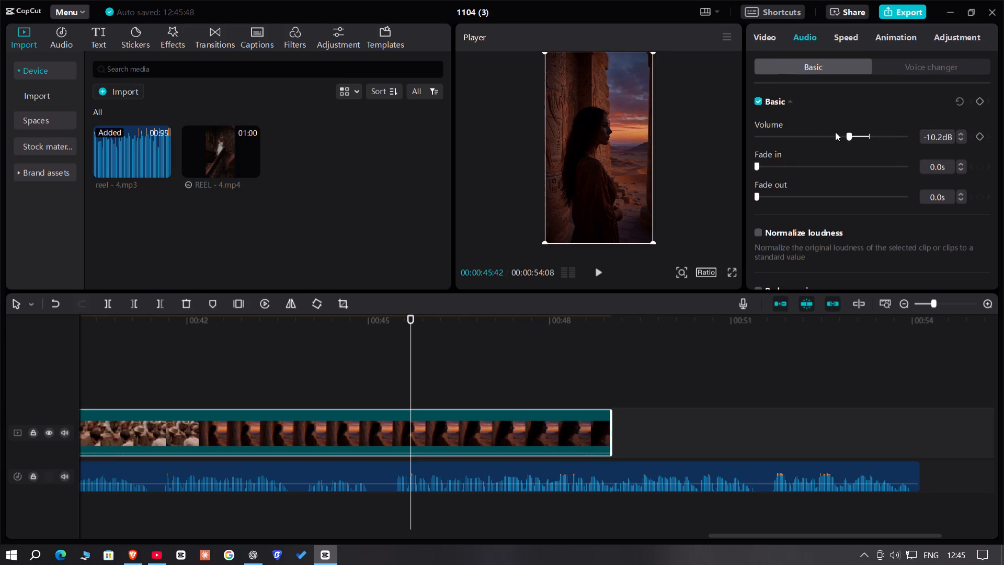
click(835, 134)
triple_click(963, 135)
triple_click(963, 135)
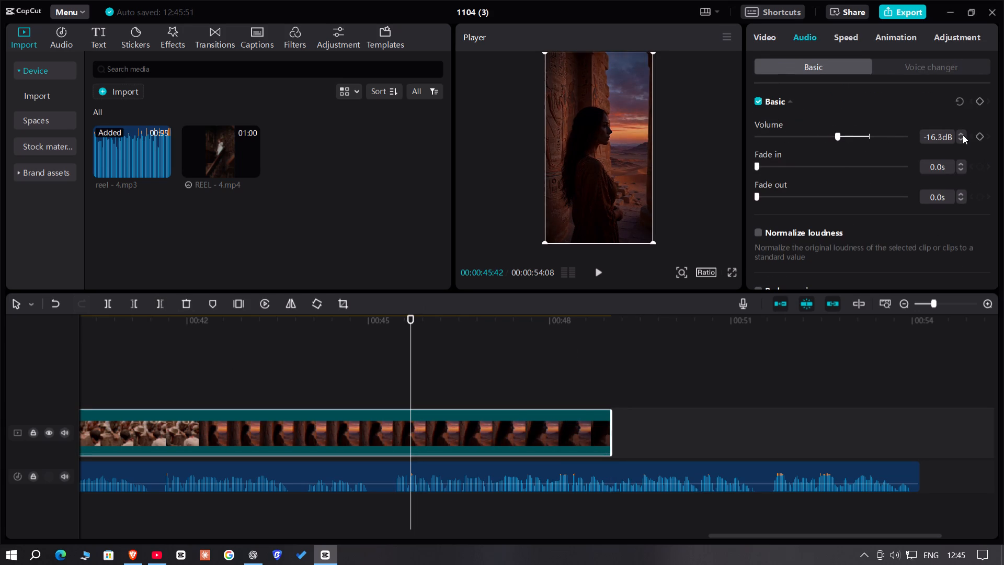
click(963, 135)
Play the reel from the beginning in full screen to review the sped-up video against the narration.
click(436, 377)
drag(436, 377, 0, 468)
key(space)
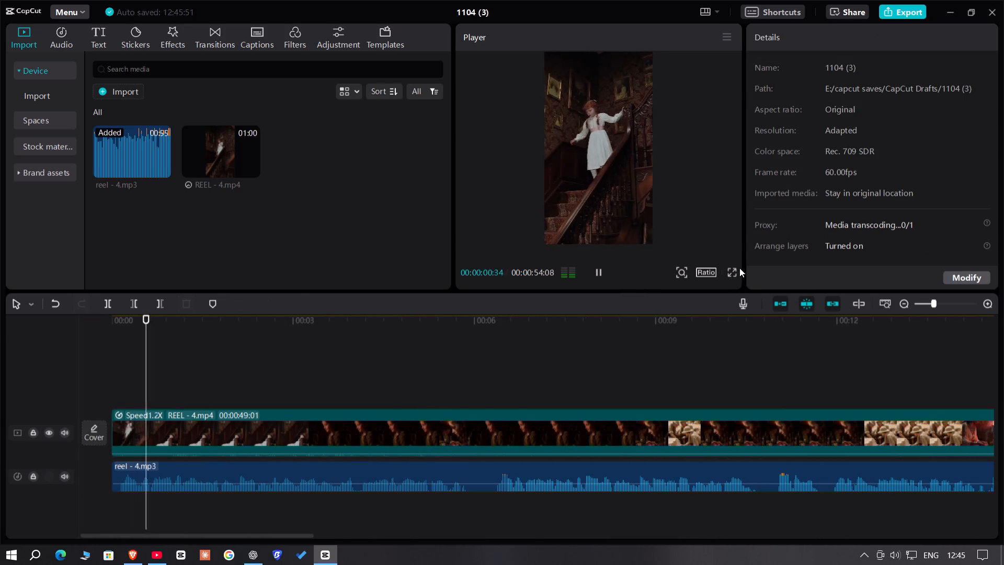
click(737, 270)
click(734, 270)
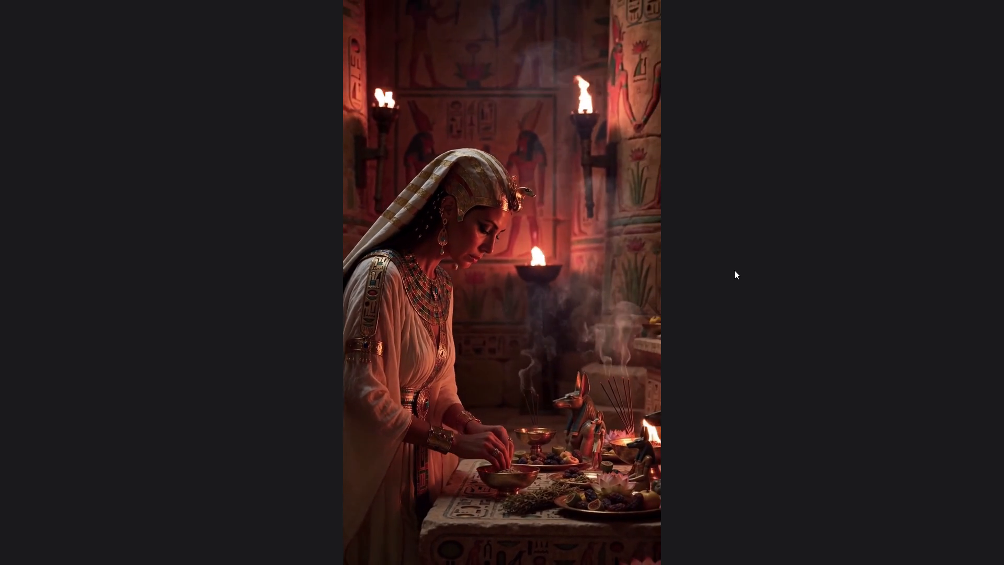
click(899, 349)
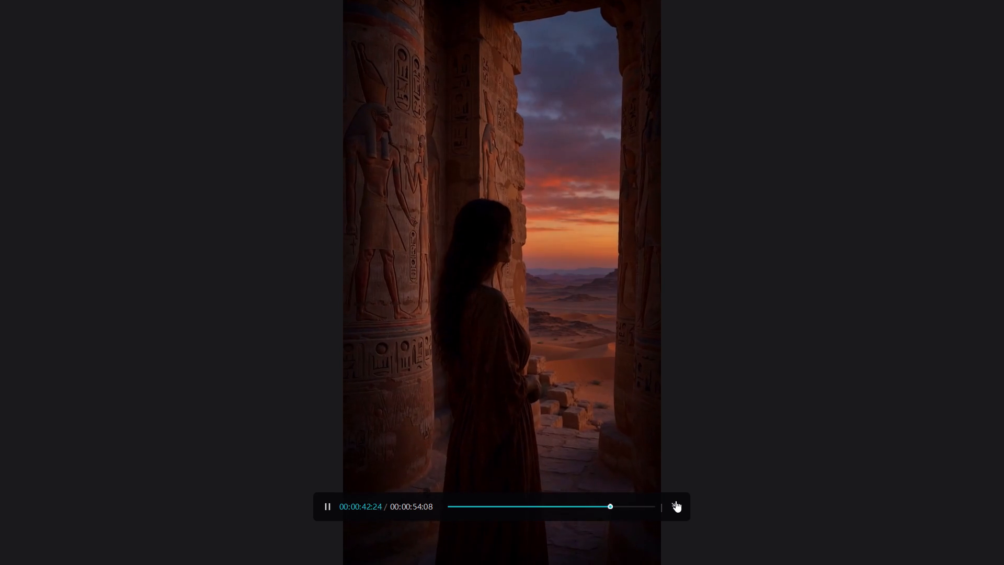
click(676, 501)
key(space)
key(space)
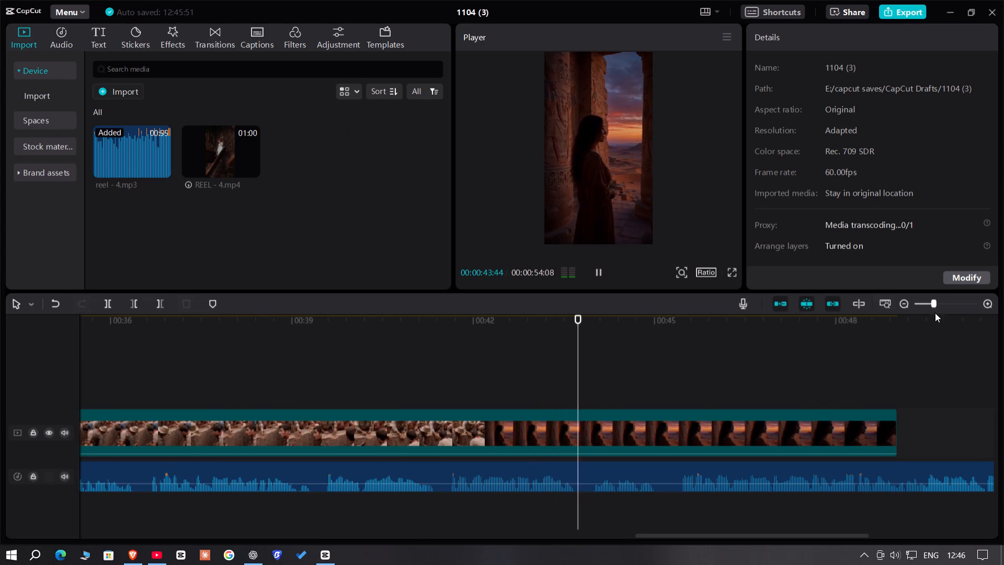
Import OUTRO kids.mp4 from the EXPORTS folder and place it on the main track directly after REEL - 4, at 00:00:49:01.
click(926, 305)
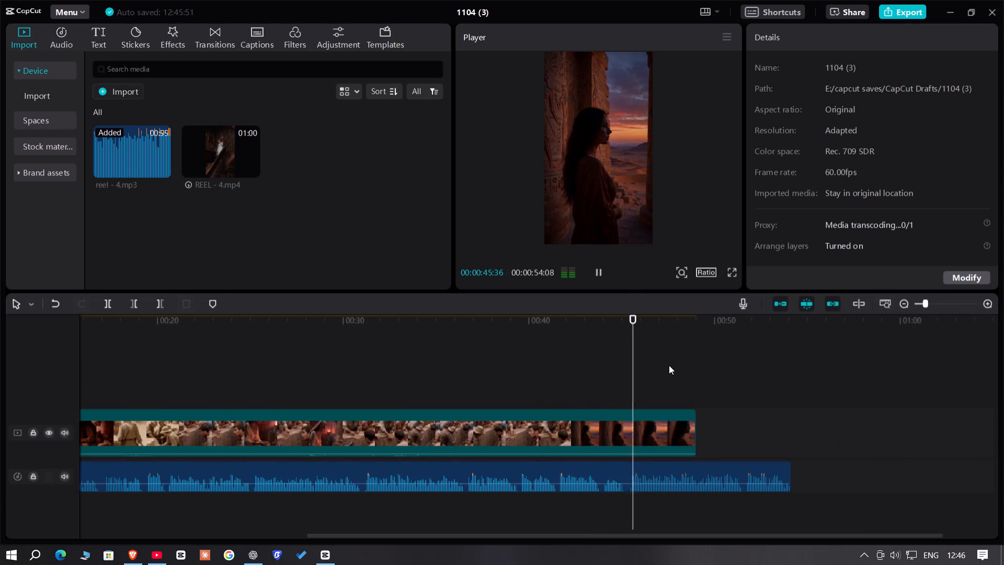
click(669, 365)
drag(669, 365, 695, 379)
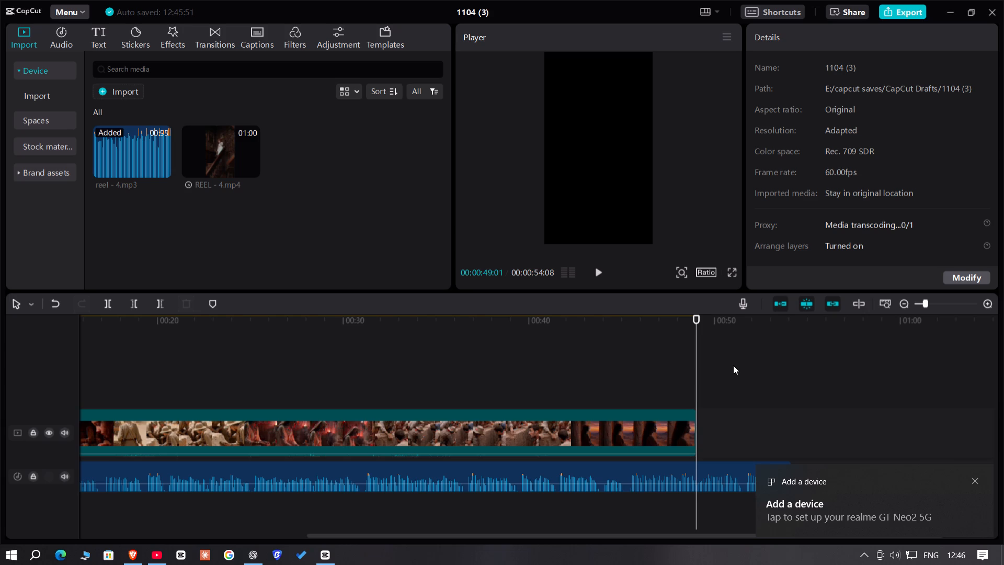
click(136, 93)
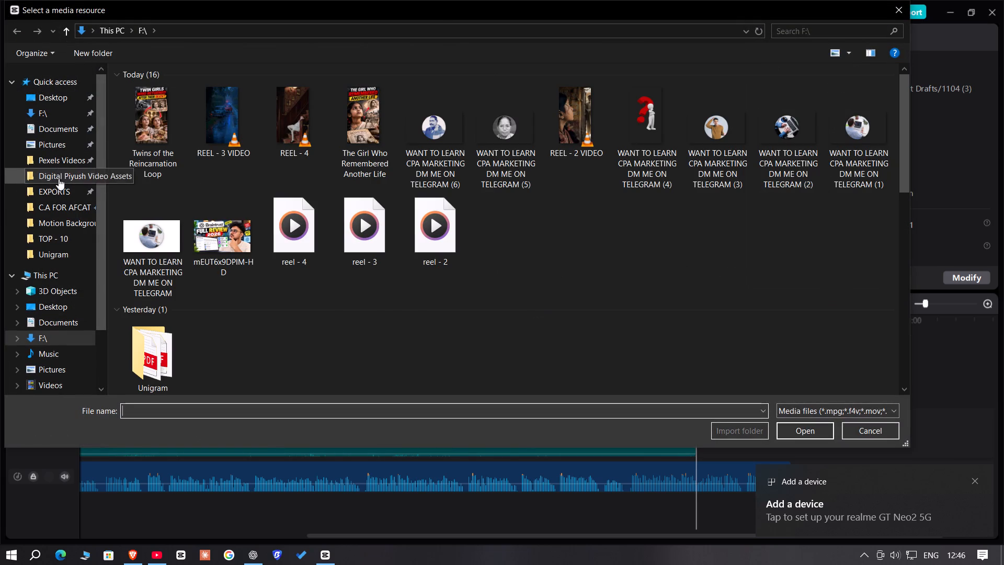
click(62, 187)
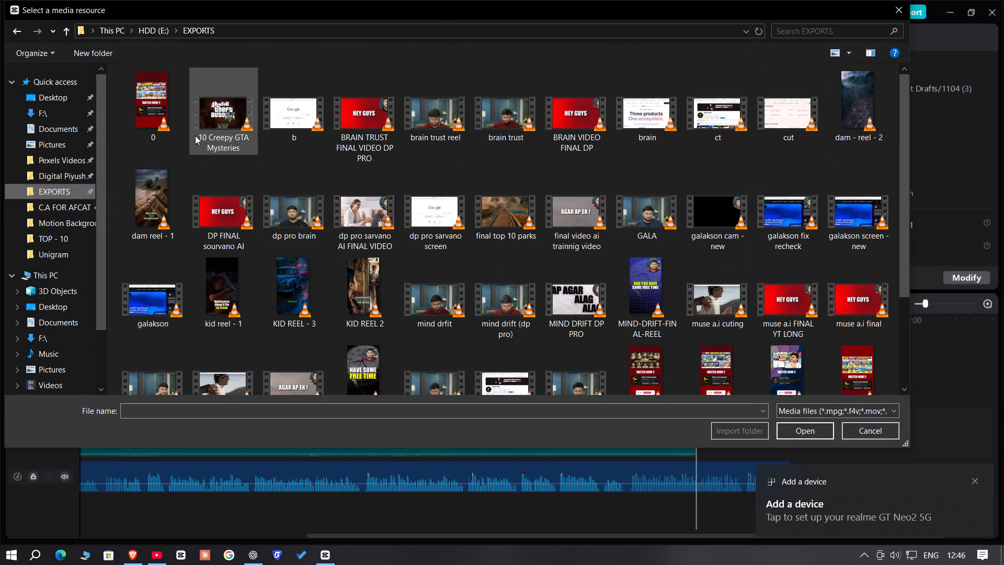
double_click(662, 355)
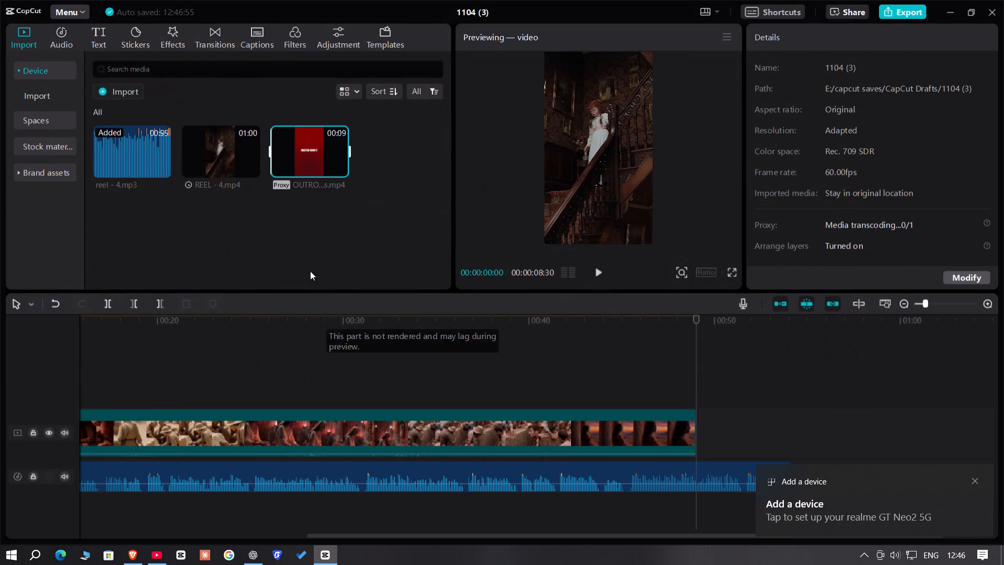
drag(303, 143, 700, 437)
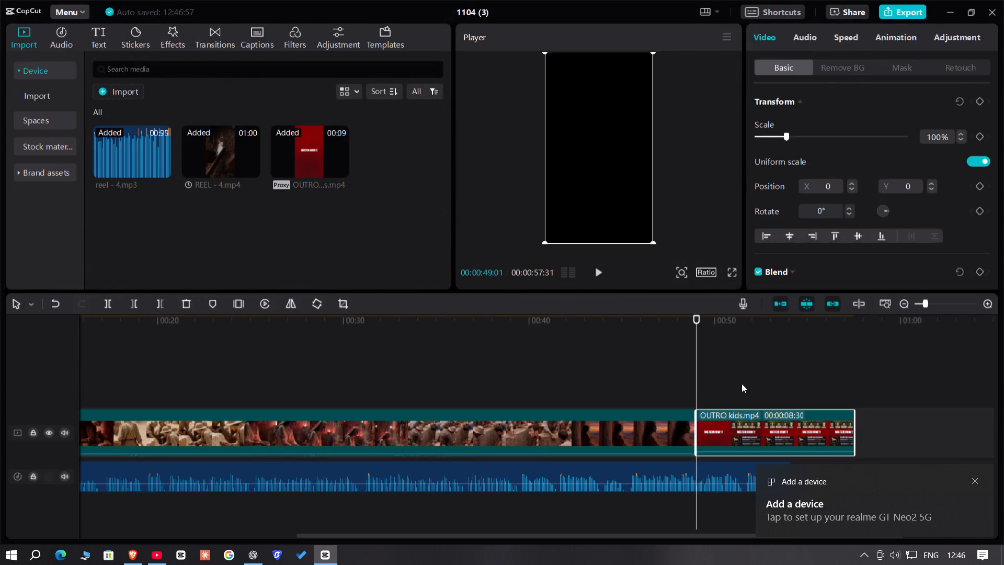
Trim the end of the OUTRO kids clip to the end of the reel - 4 audio, at 00:00:54:08.
click(742, 381)
drag(742, 381, 780, 408)
click(976, 479)
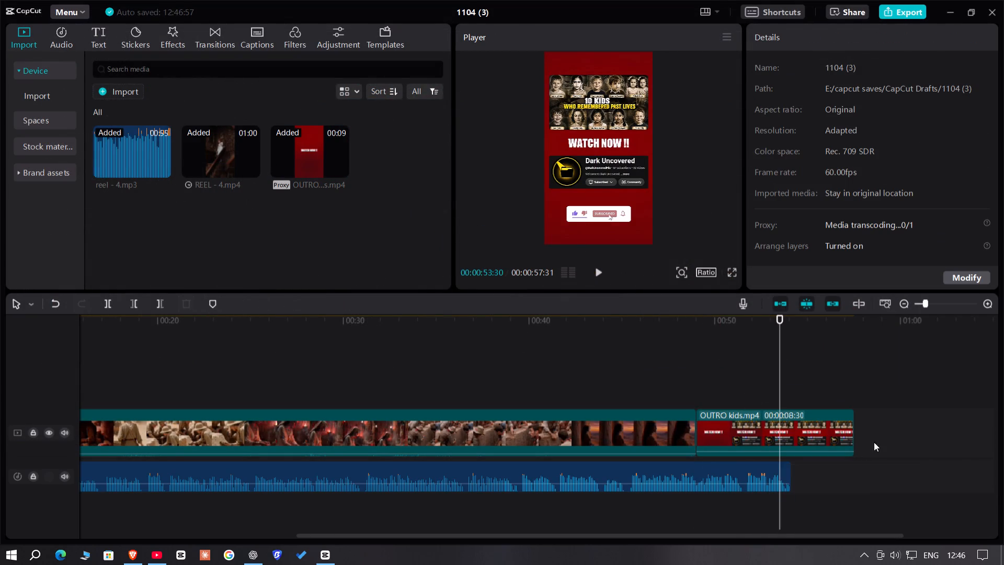
click(791, 371)
drag(791, 371, 795, 381)
drag(823, 383, 841, 489)
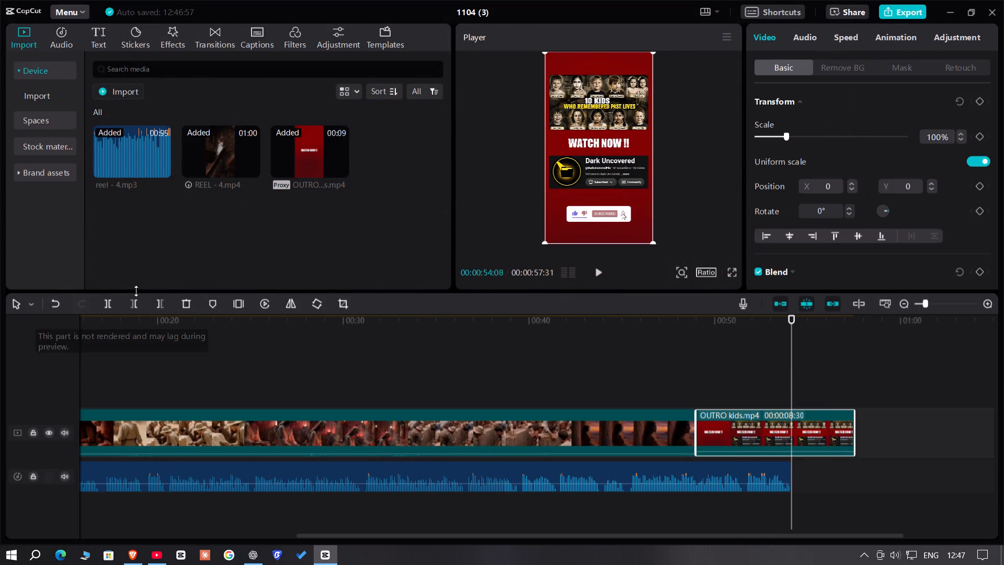
click(164, 300)
Add the Pull in transition at the cut between the REEL - 4 and OUTRO kids clips.
click(679, 381)
drag(679, 381, 691, 386)
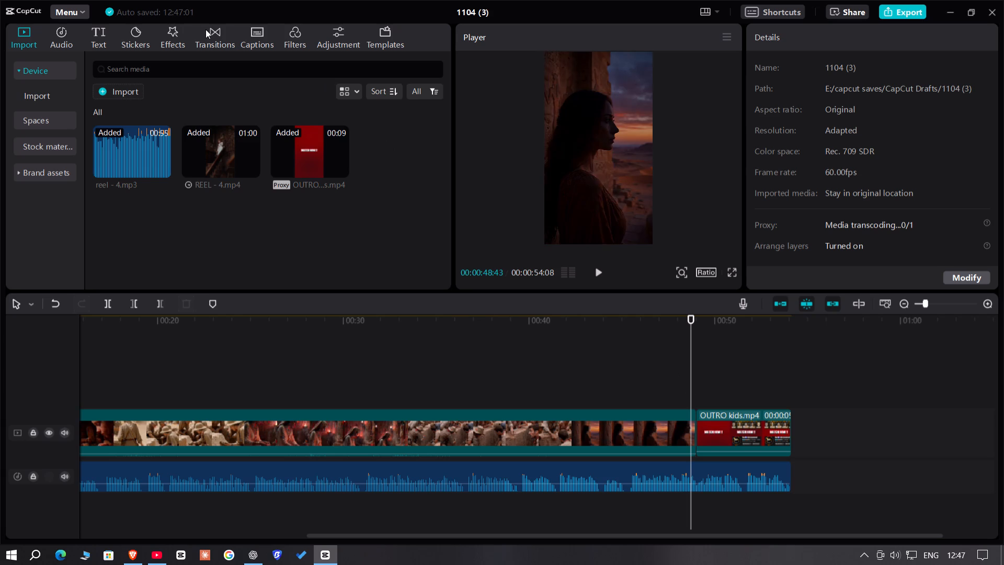
click(206, 29)
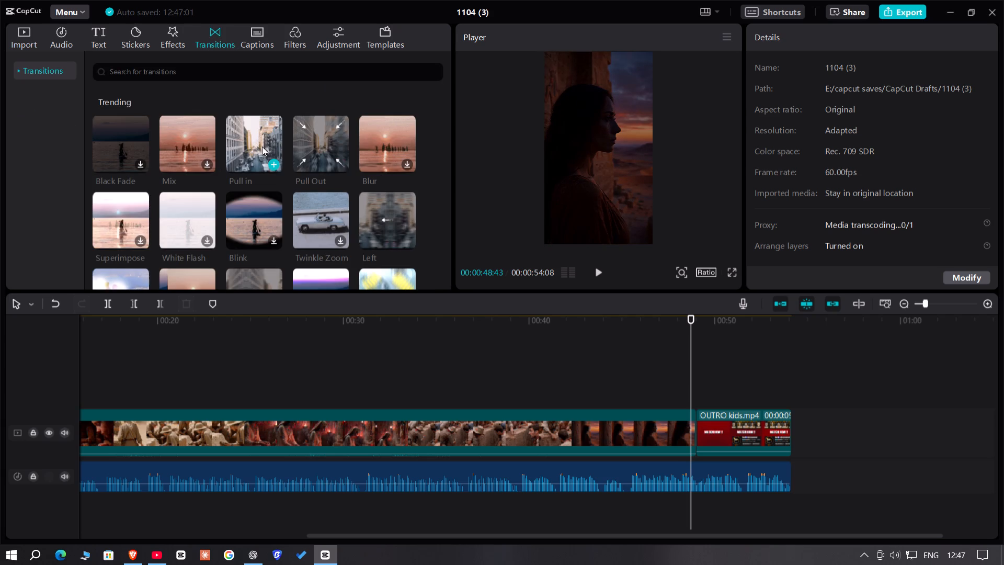
drag(254, 139, 695, 432)
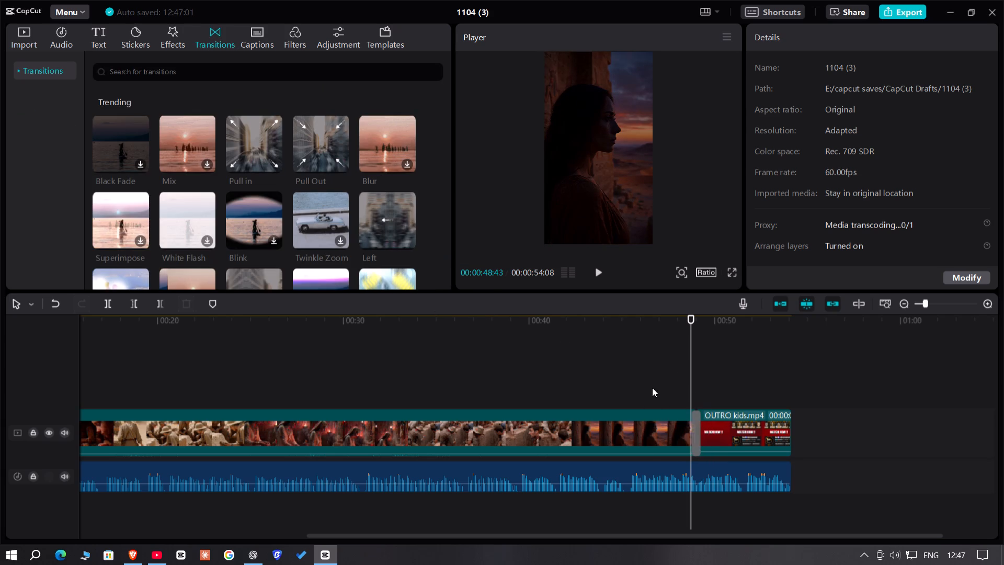
click(651, 385)
drag(651, 385, 861, 458)
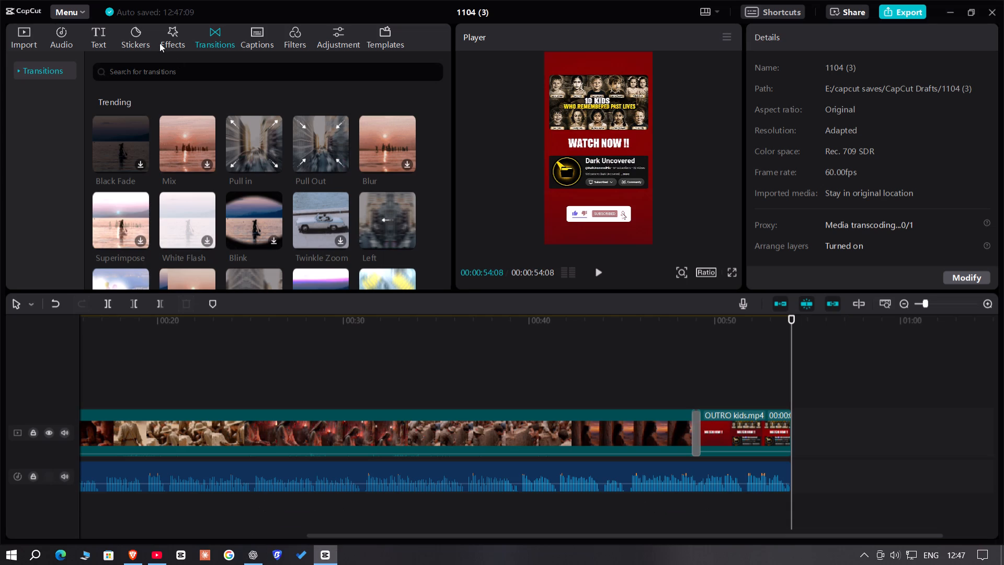
Import The Woman Who Claimed Ancient Egypt image from F:\ and place it on the main track directly after OUTRO kids, at 00:00:54:08.
click(24, 32)
click(116, 87)
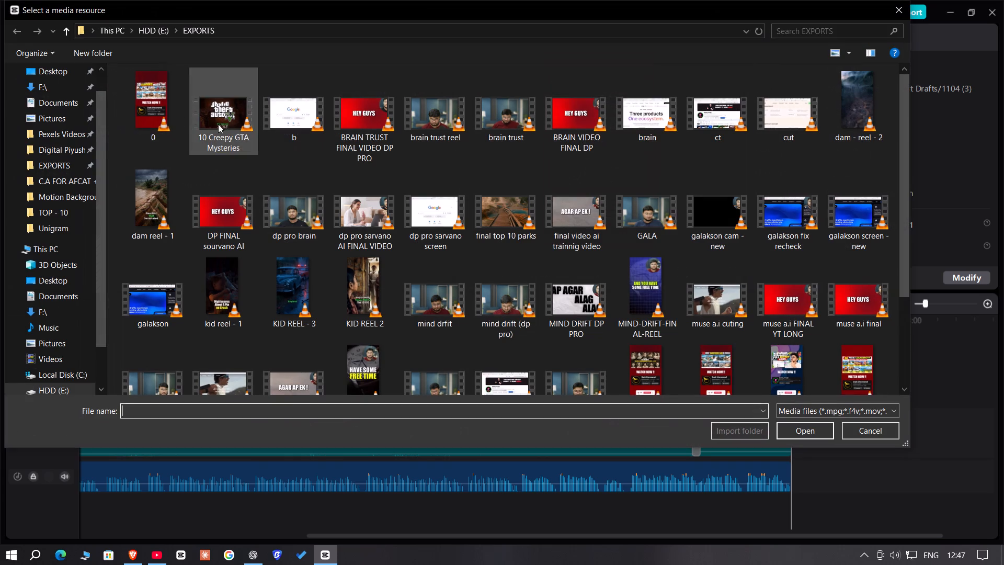
click(55, 91)
double_click(147, 132)
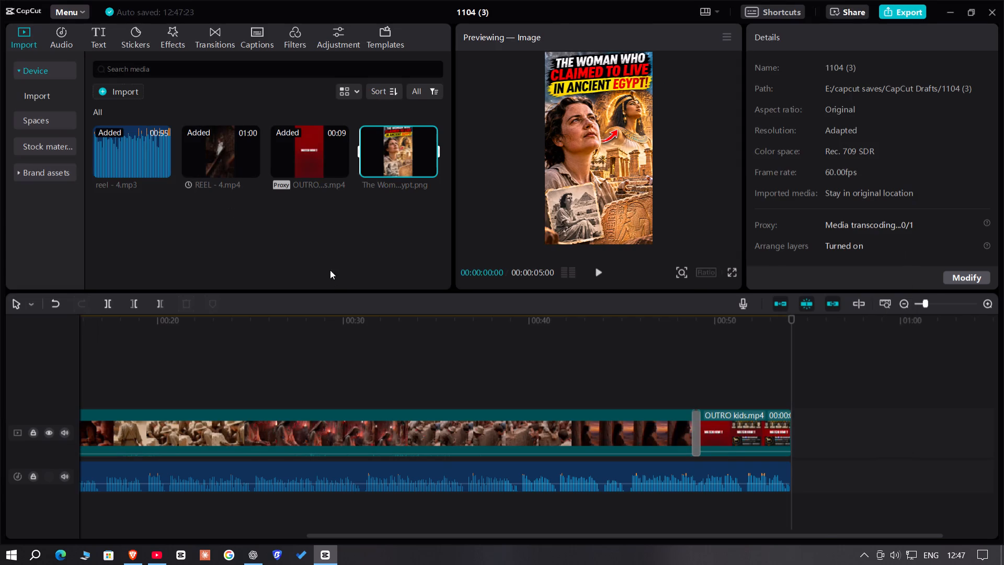
drag(396, 152, 792, 437)
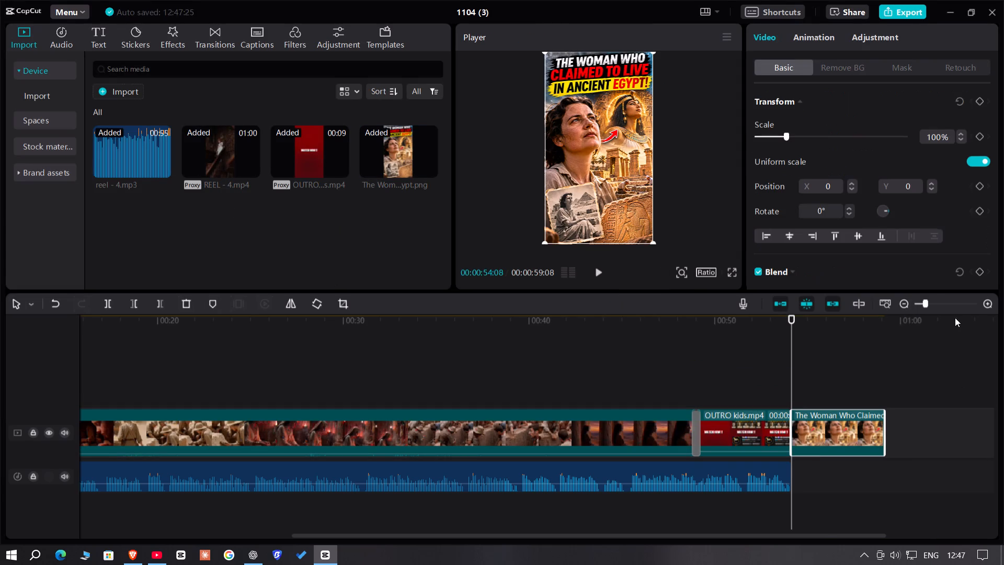
Trim the end of the ancient Egypt thumbnail clip on the main track to 00:00:54:31.
click(935, 300)
double_click(832, 366)
drag(840, 380, 848, 417)
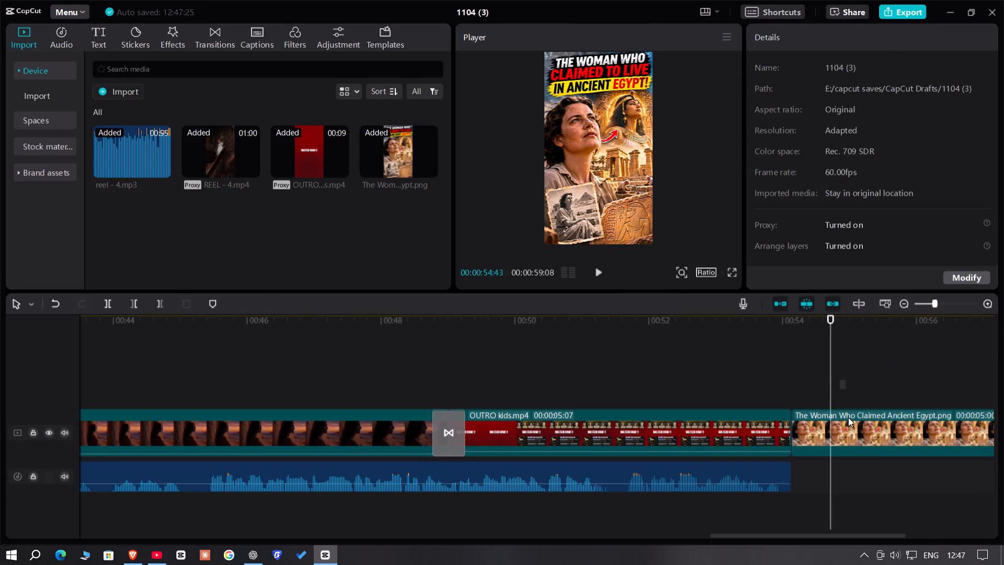
drag(848, 417, 851, 473)
click(159, 300)
click(762, 364)
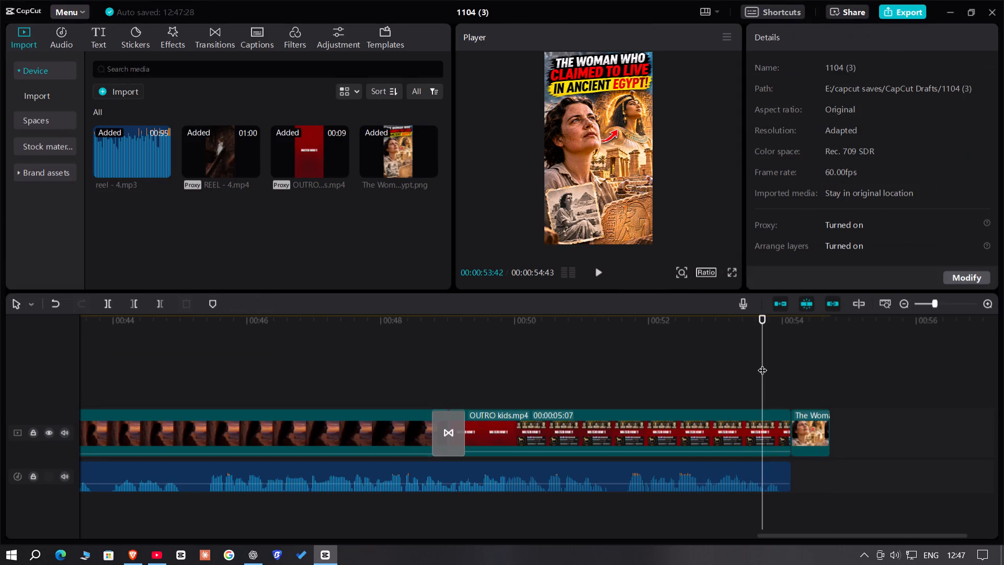
key(space)
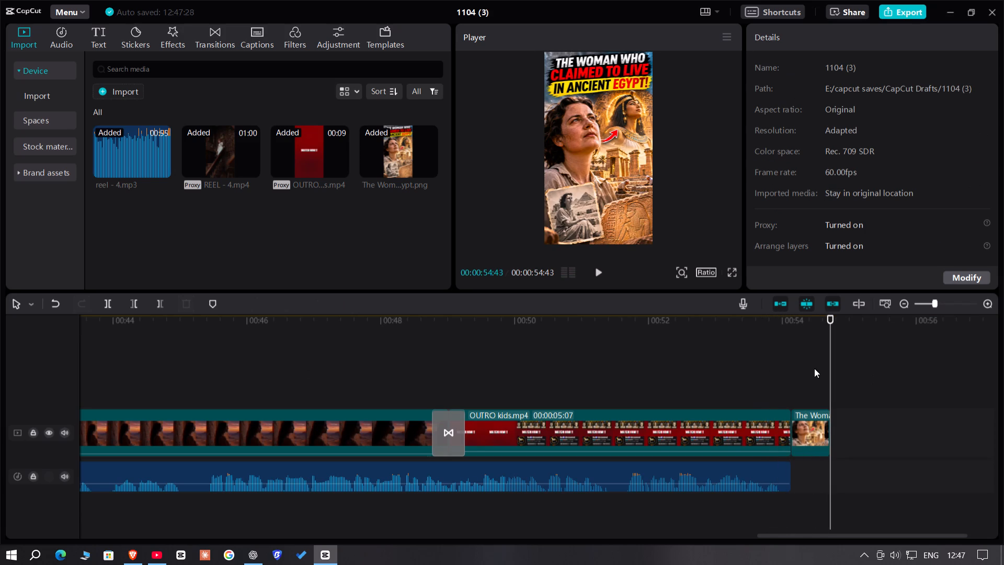
double_click(817, 368)
drag(811, 381, 825, 445)
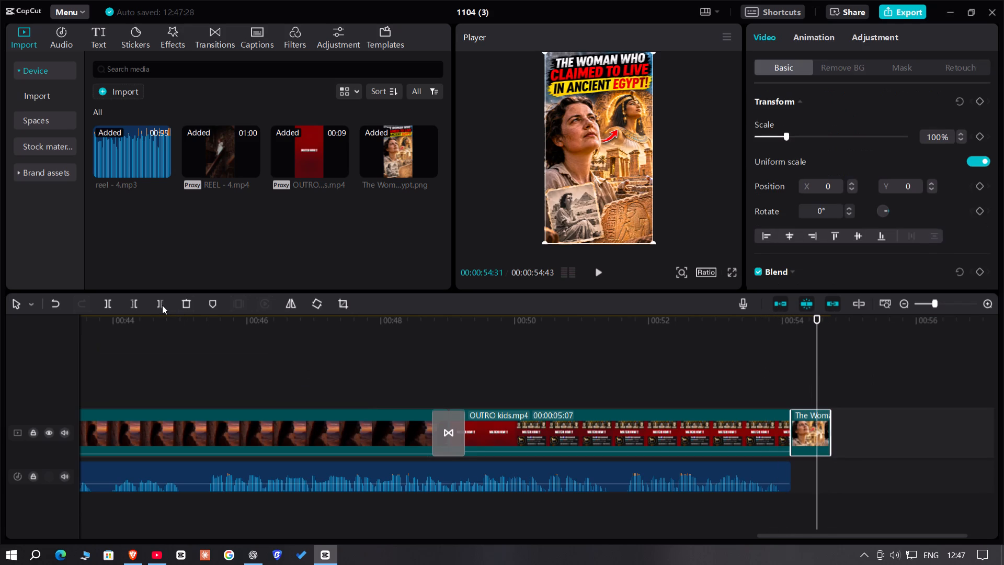
click(162, 304)
Import SFX- Swoosh04 from the Essential Sound Swoosh folder and place it on a new audio track at the Pull in transition's start, 00:00:48:46.
click(933, 301)
click(925, 304)
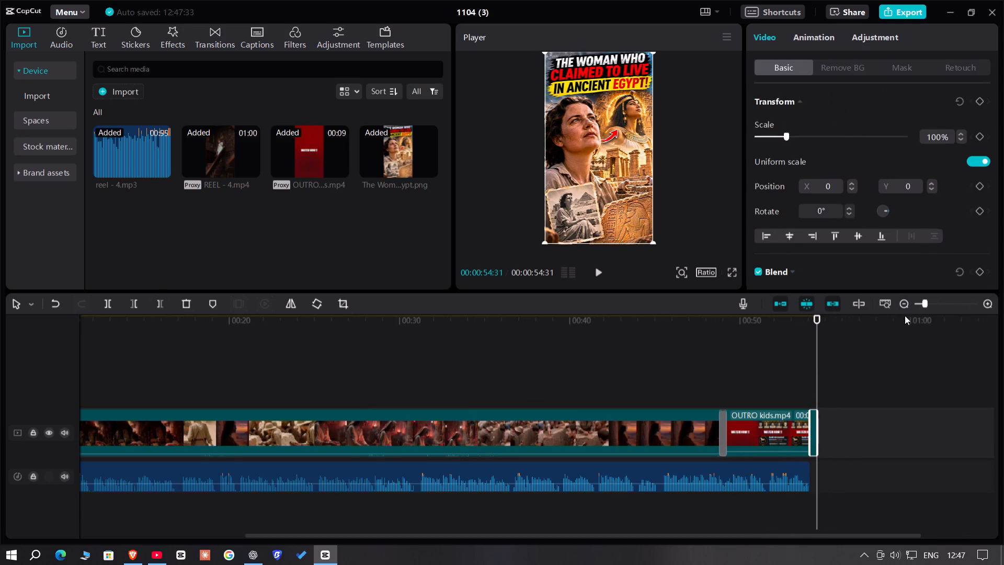
click(581, 363)
drag(582, 364, 0, 421)
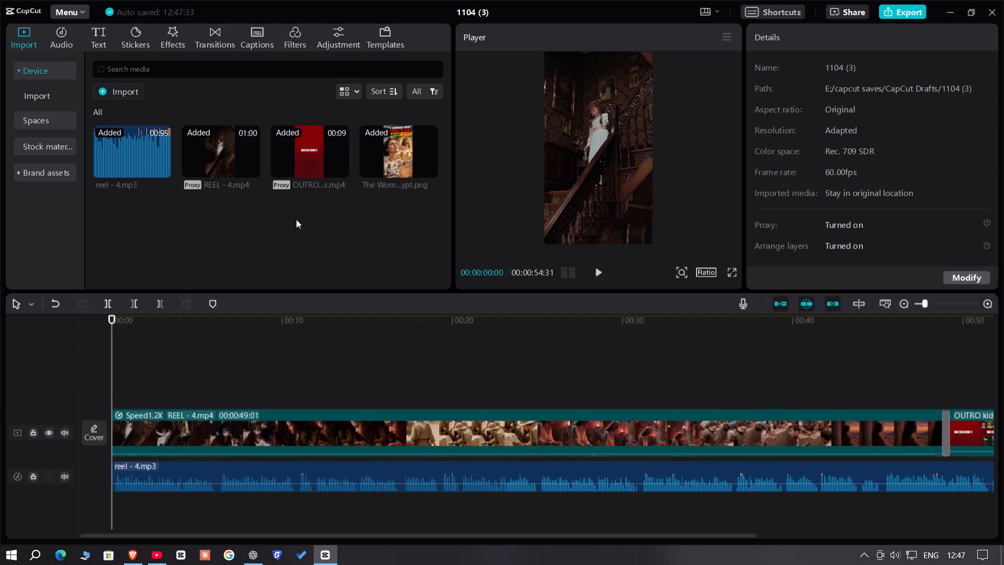
click(563, 362)
drag(562, 361, 915, 425)
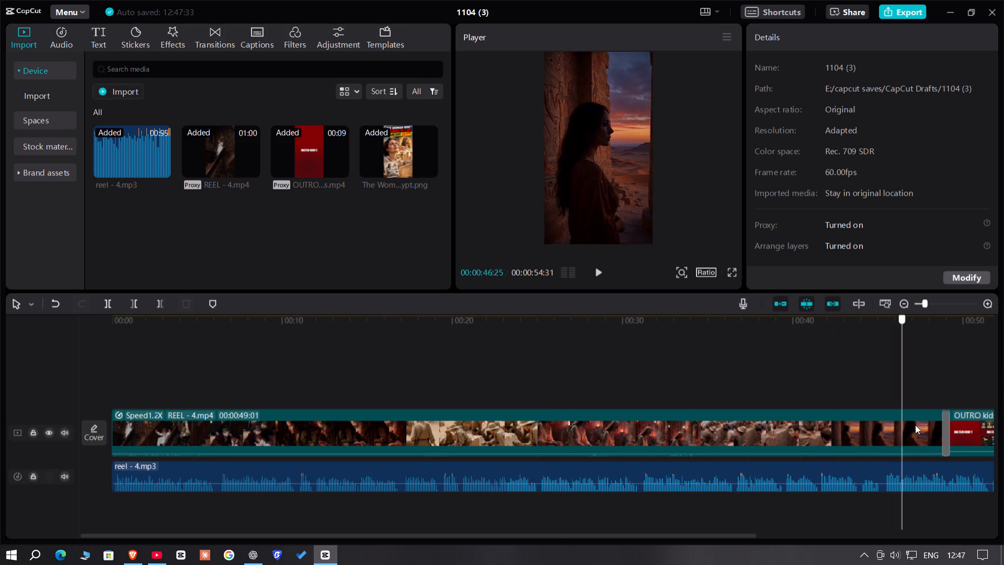
drag(915, 425, 942, 431)
drag(584, 537, 588, 537)
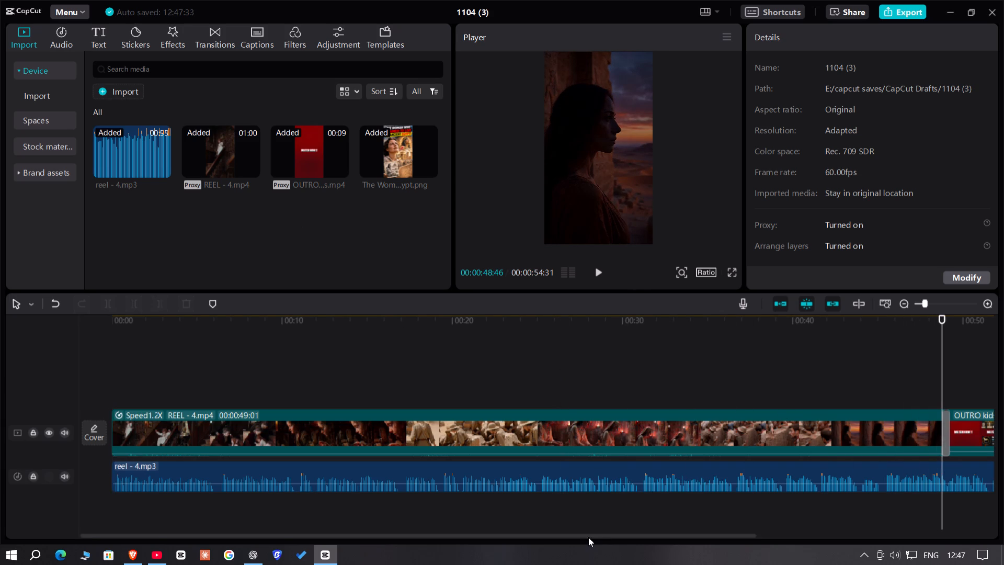
drag(588, 537, 786, 521)
click(121, 87)
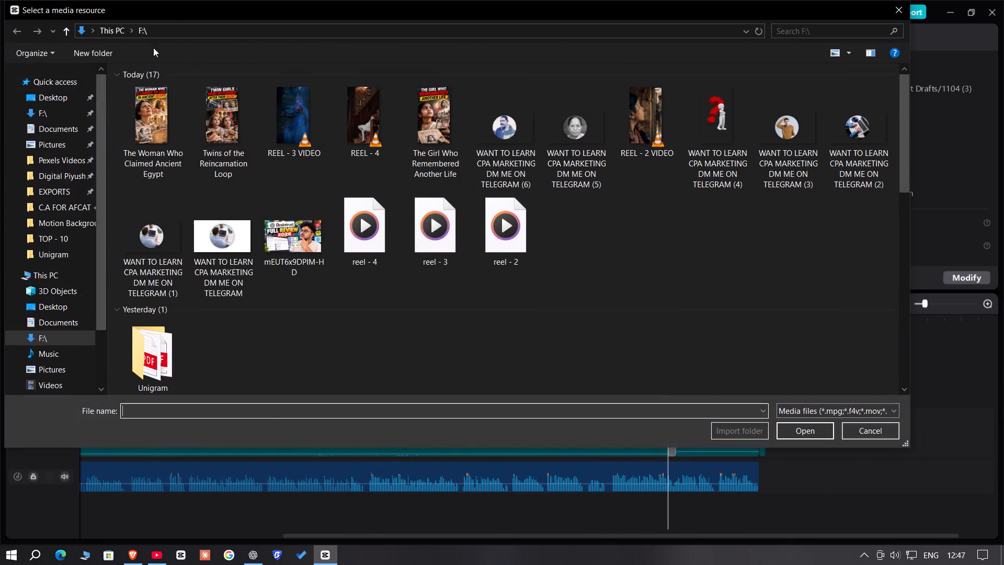
click(51, 276)
double_click(352, 194)
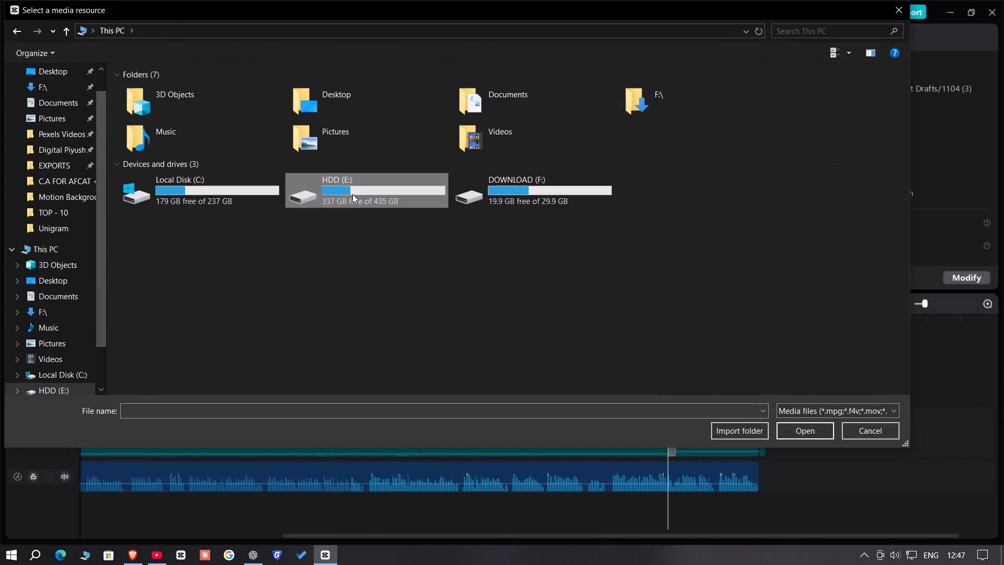
double_click(239, 105)
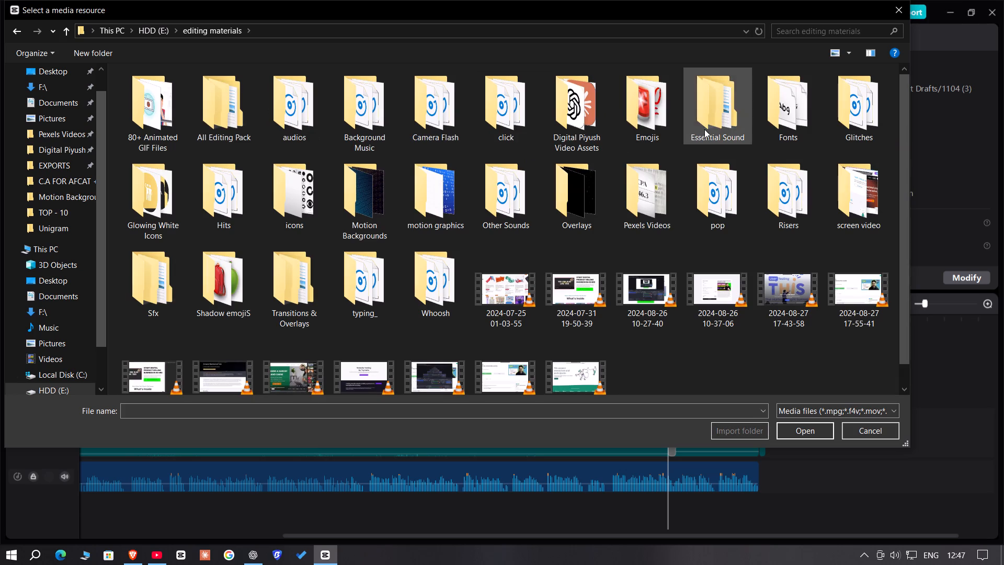
double_click(705, 129)
double_click(147, 197)
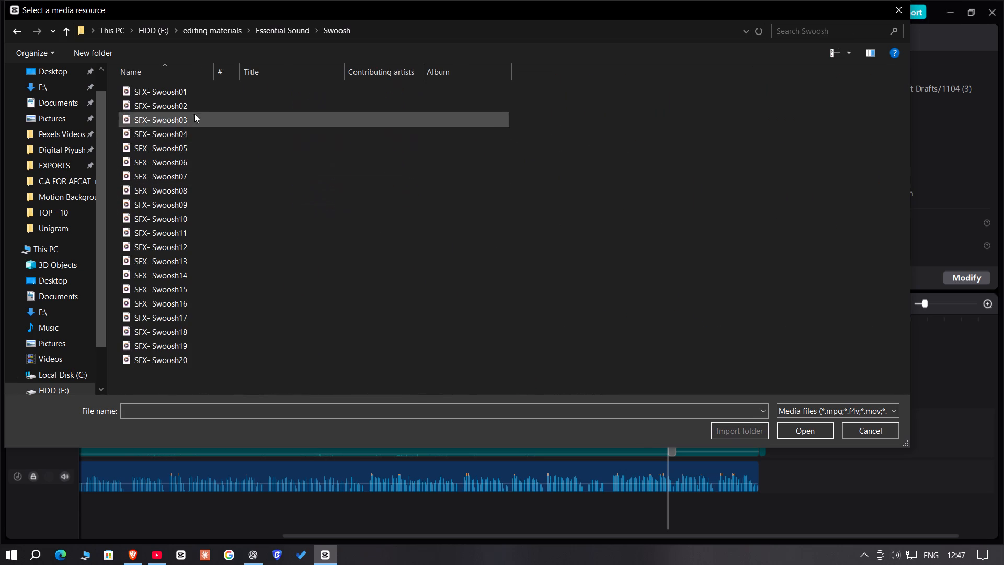
double_click(180, 129)
drag(103, 216, 566, 484)
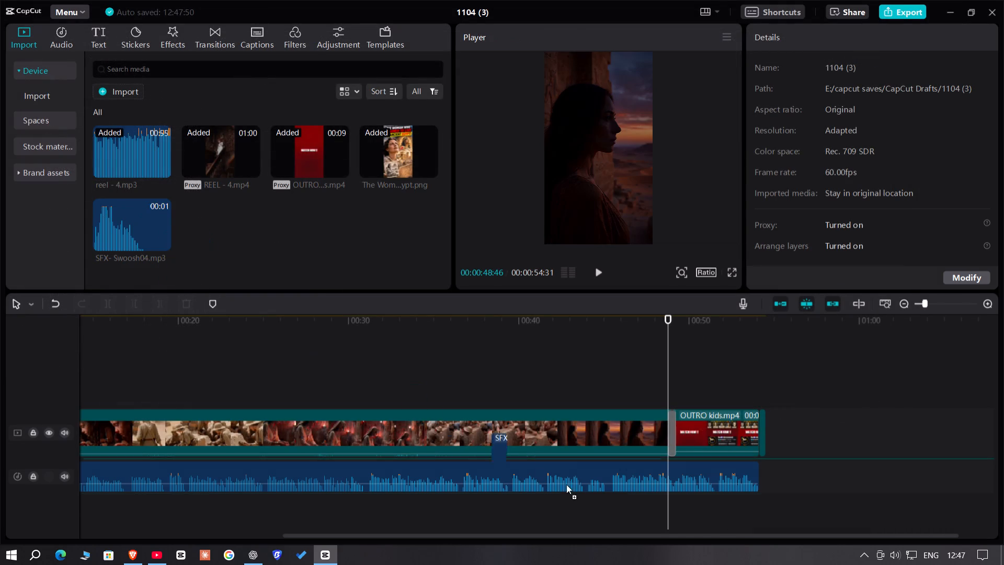
drag(566, 484, 670, 515)
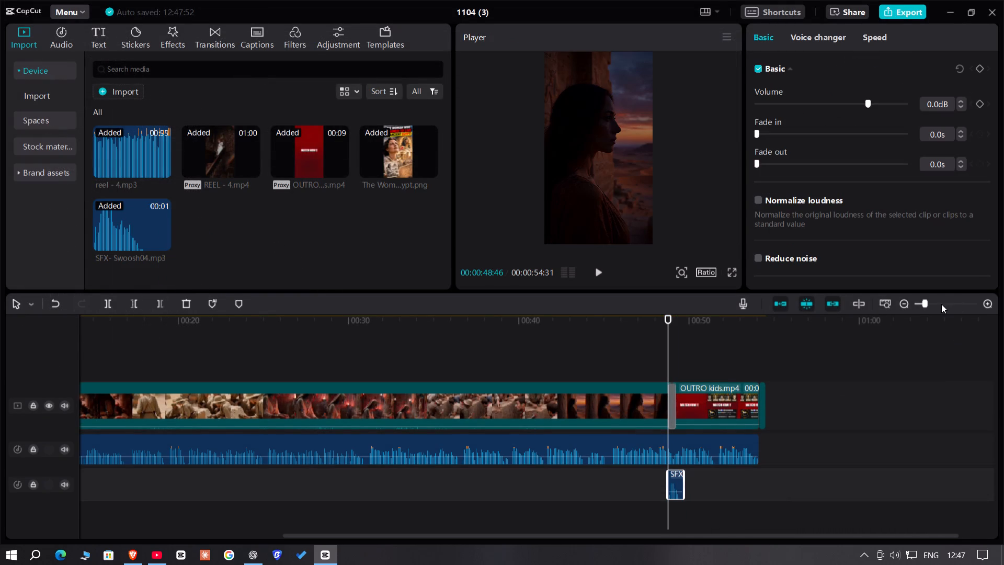
Lower the volume of the SFX- Swoosh04 clip to -10.1 dB, previewing the transition with the sound.
click(937, 306)
click(945, 306)
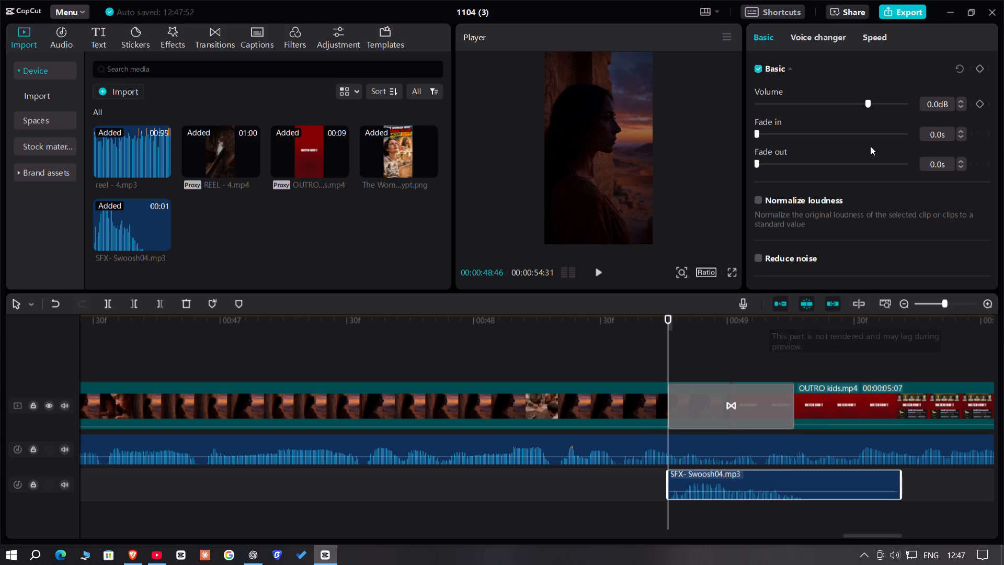
click(858, 109)
drag(858, 109, 849, 116)
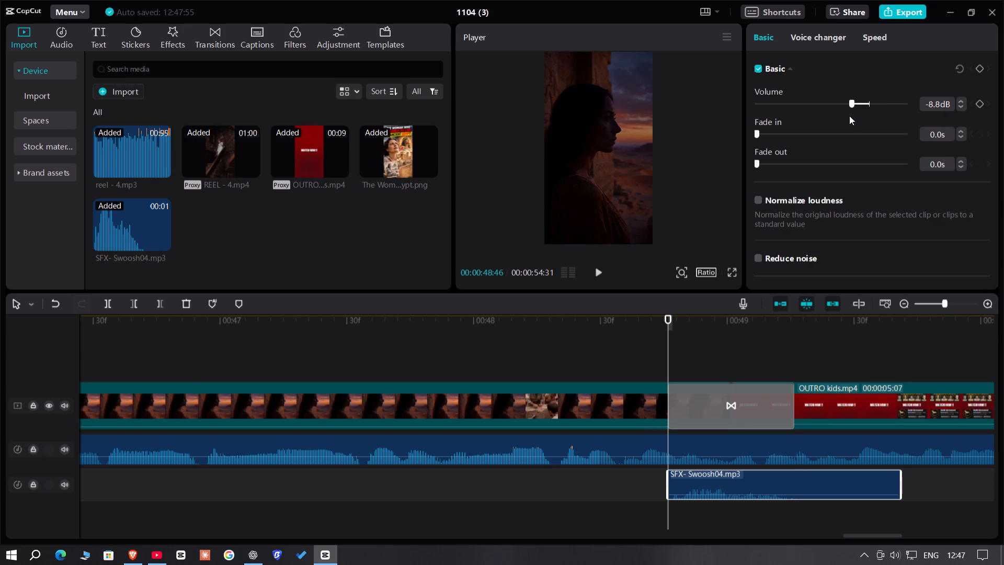
drag(849, 116, 846, 120)
click(656, 349)
key(space)
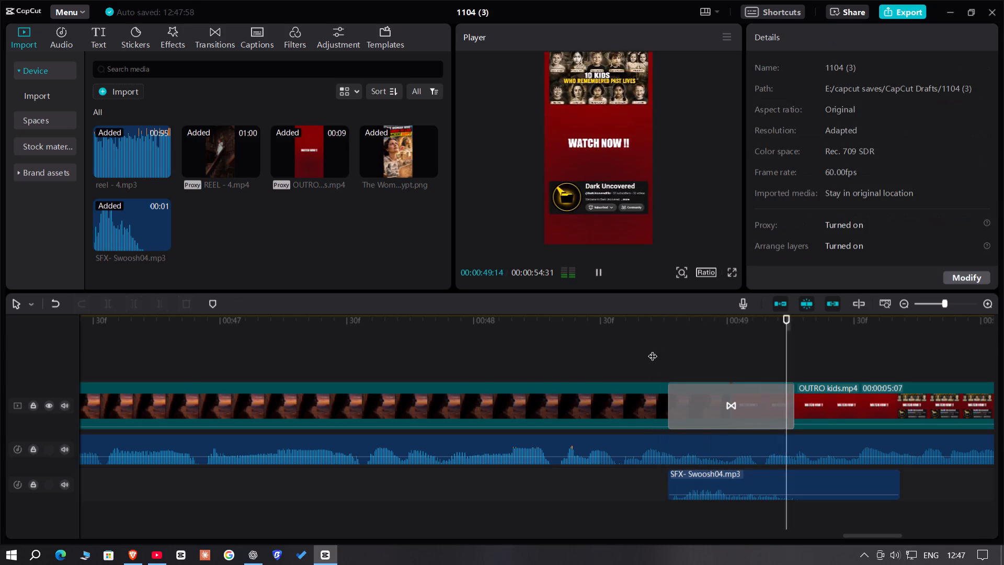
key(space)
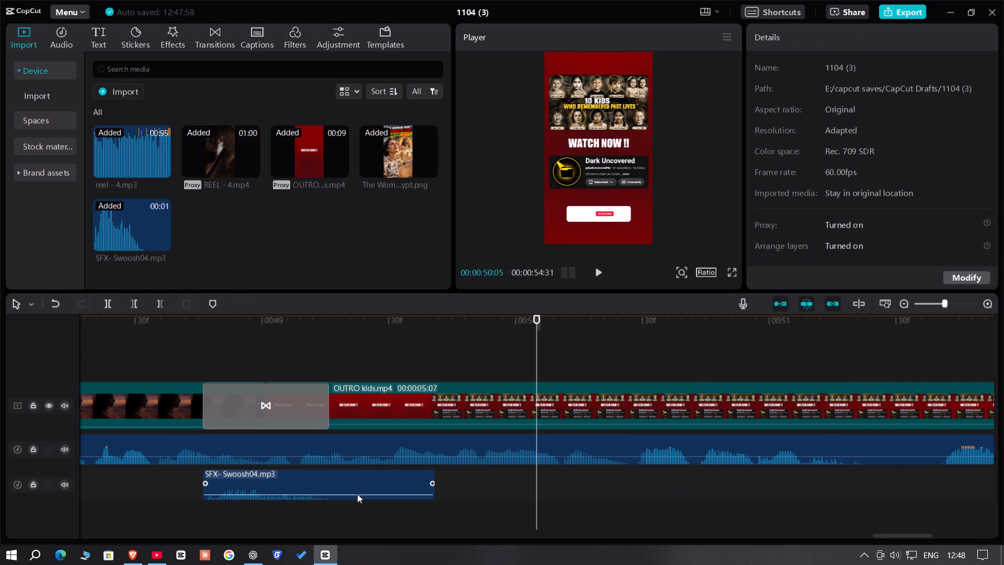
click(357, 494)
triple_click(965, 107)
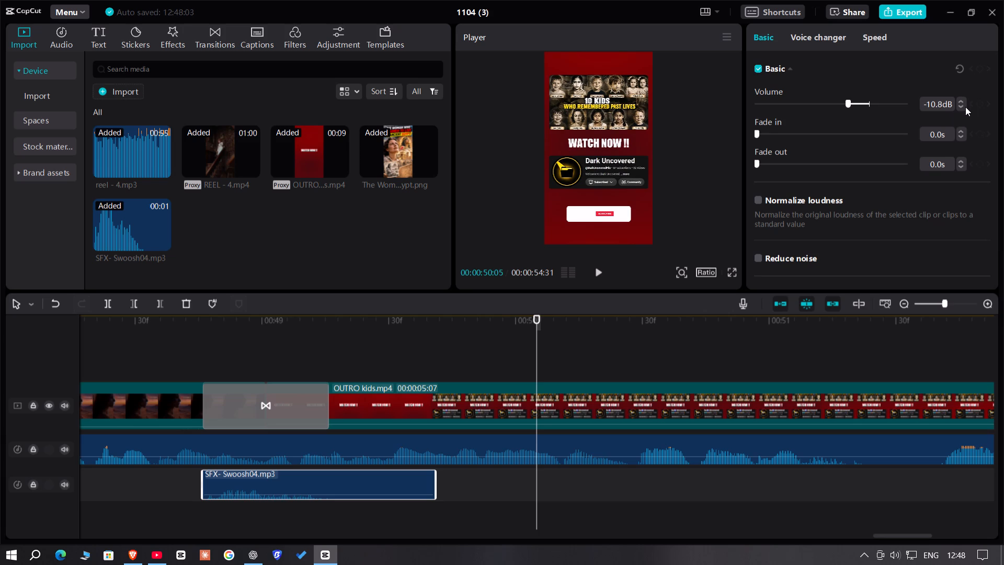
triple_click(963, 103)
triple_click(963, 103)
double_click(963, 103)
Return the playhead to the start of the timeline, at 00:00:00:00.
click(934, 301)
click(574, 334)
drag(574, 334, 590, 337)
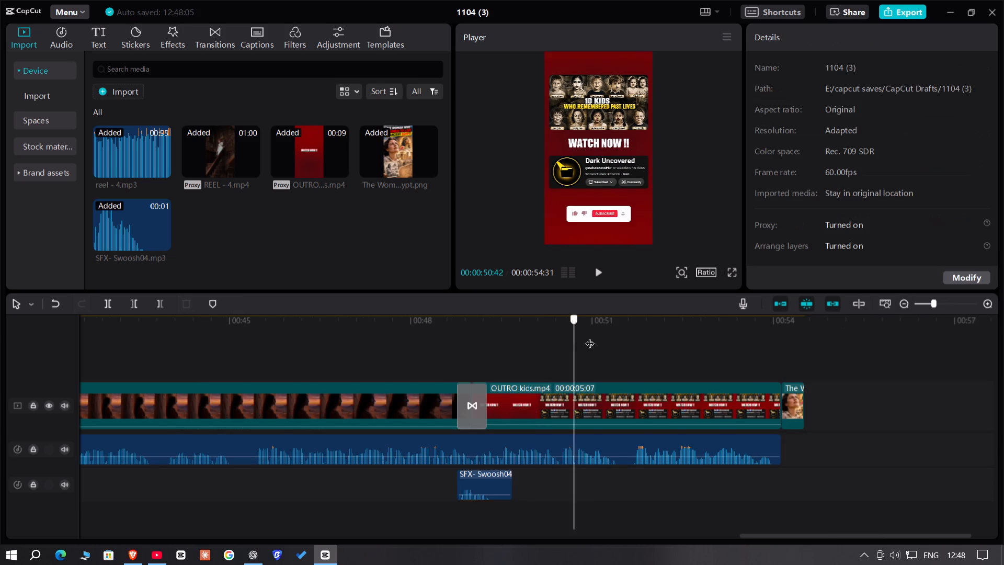
drag(590, 337, 0, 364)
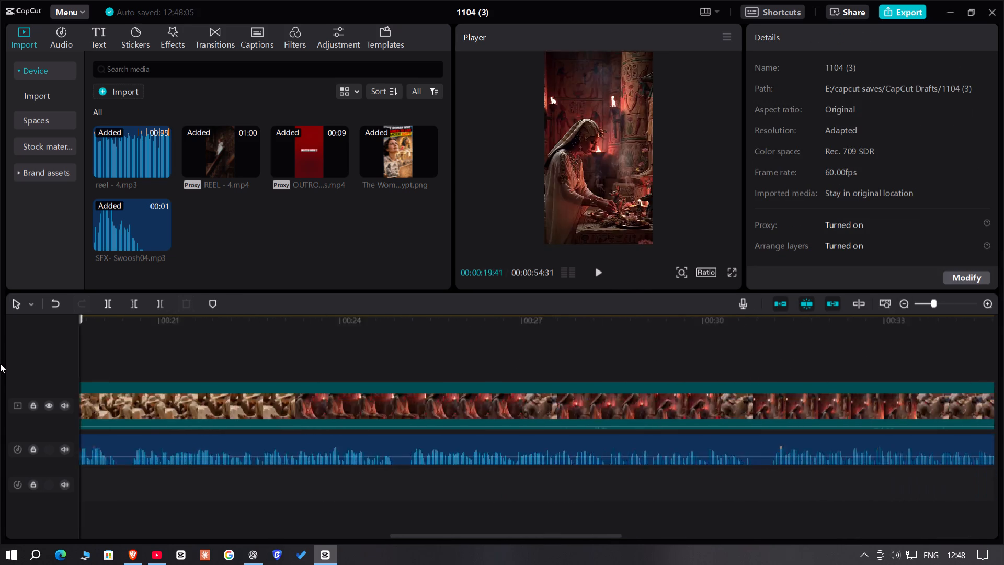
drag(0, 364, 0, 369)
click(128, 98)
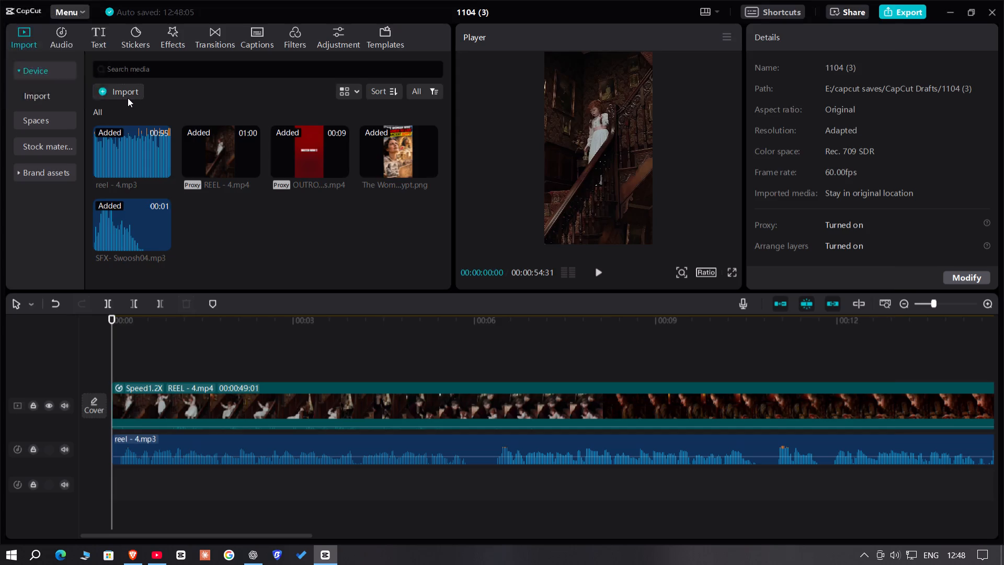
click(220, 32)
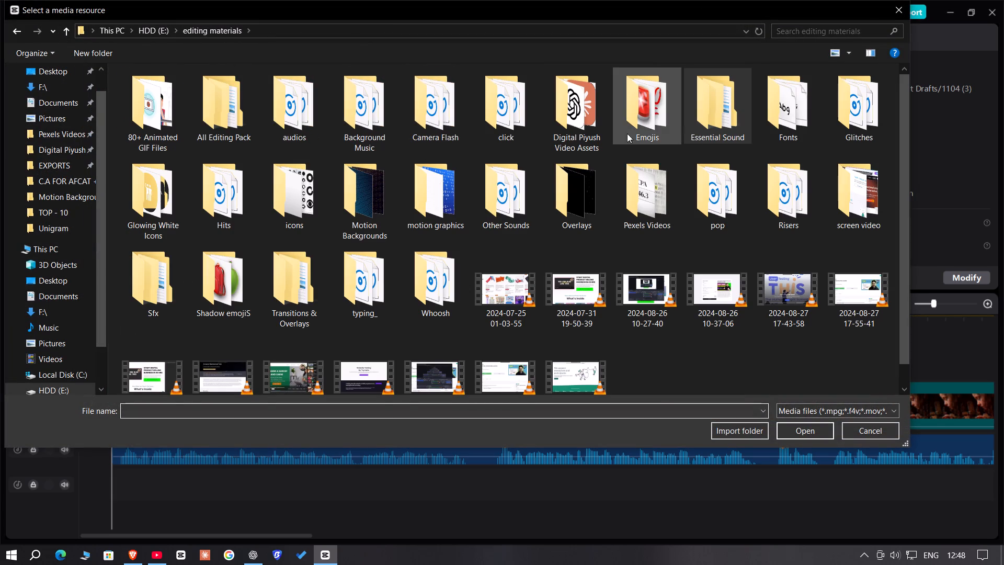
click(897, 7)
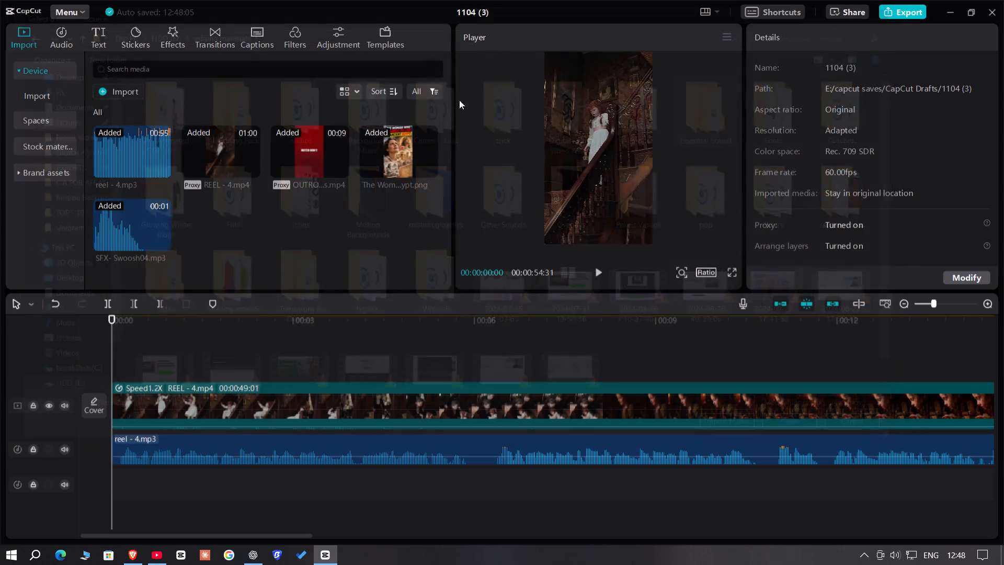
Import Dark_Documentary_Investigation_Cue from the TOP - 10 folder and place it on a new audio track at the start of the timeline.
click(118, 96)
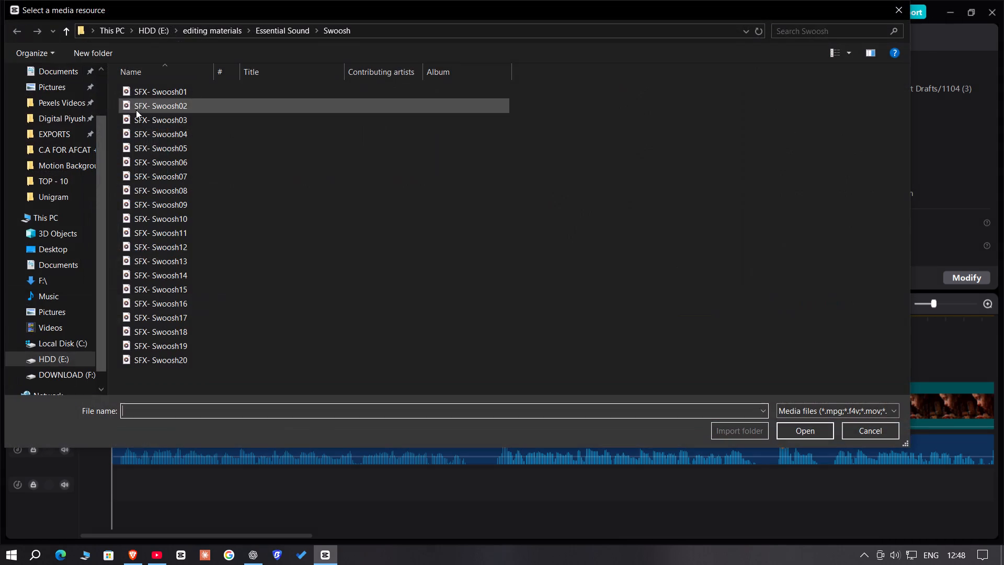
click(207, 29)
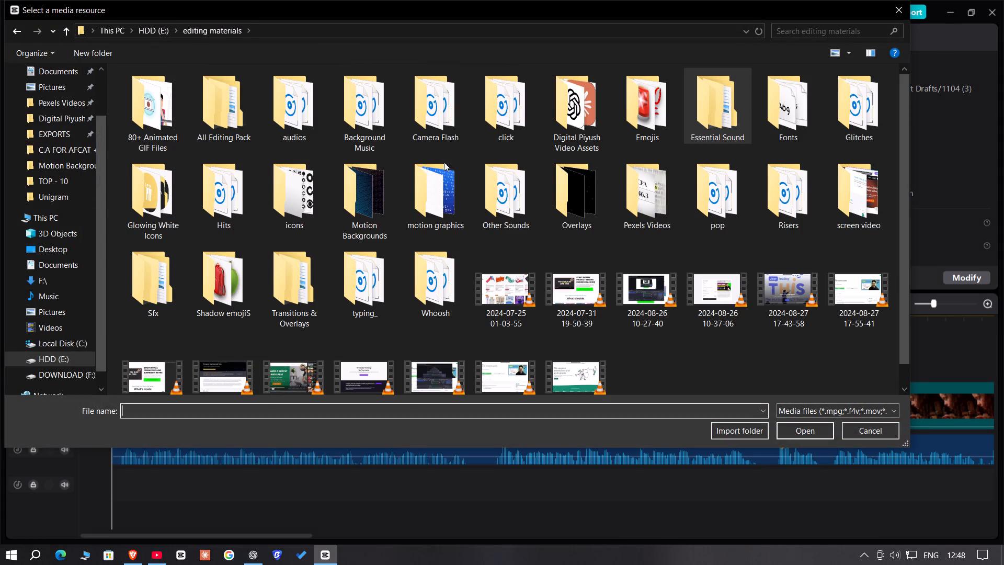
click(61, 182)
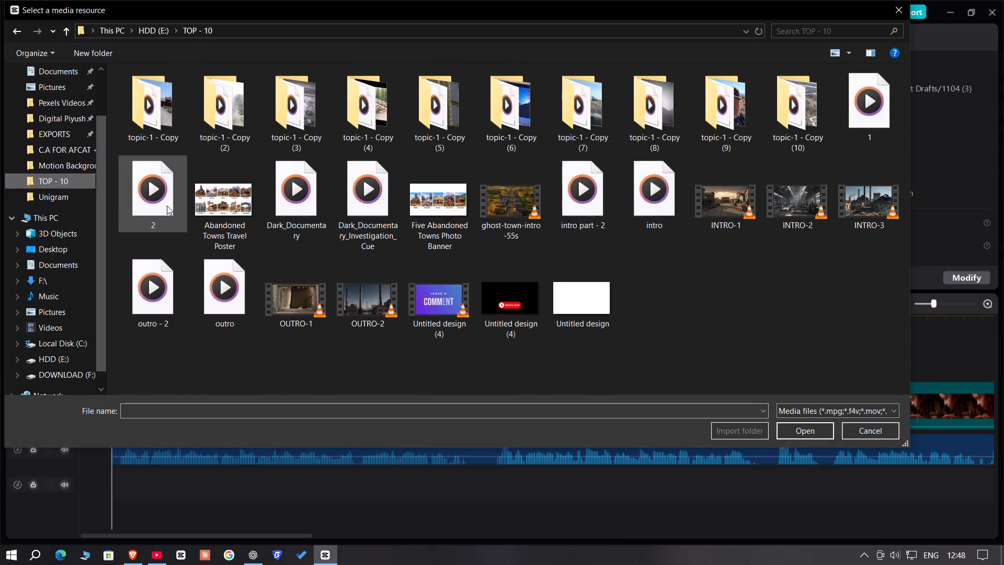
double_click(399, 229)
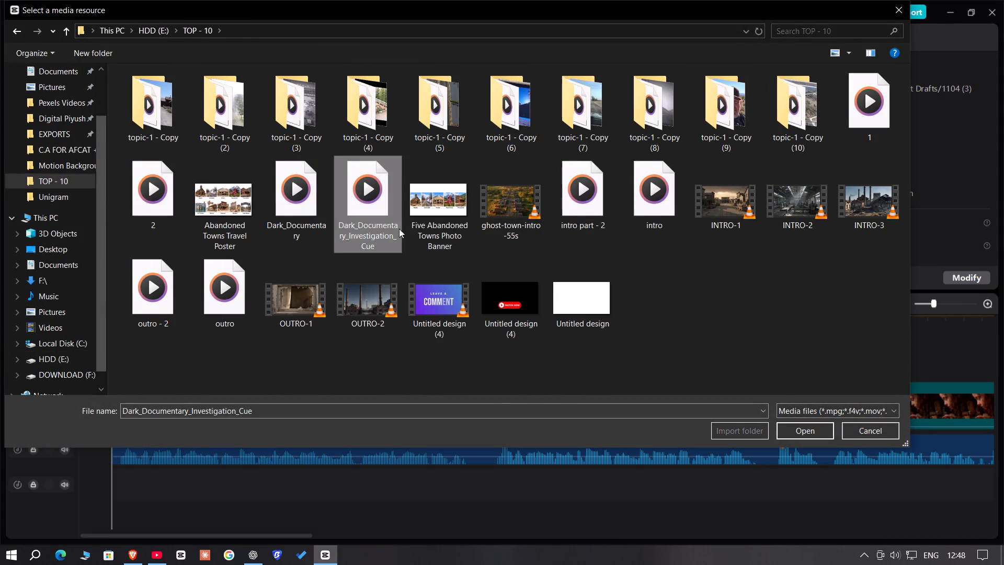
drag(216, 222, 114, 482)
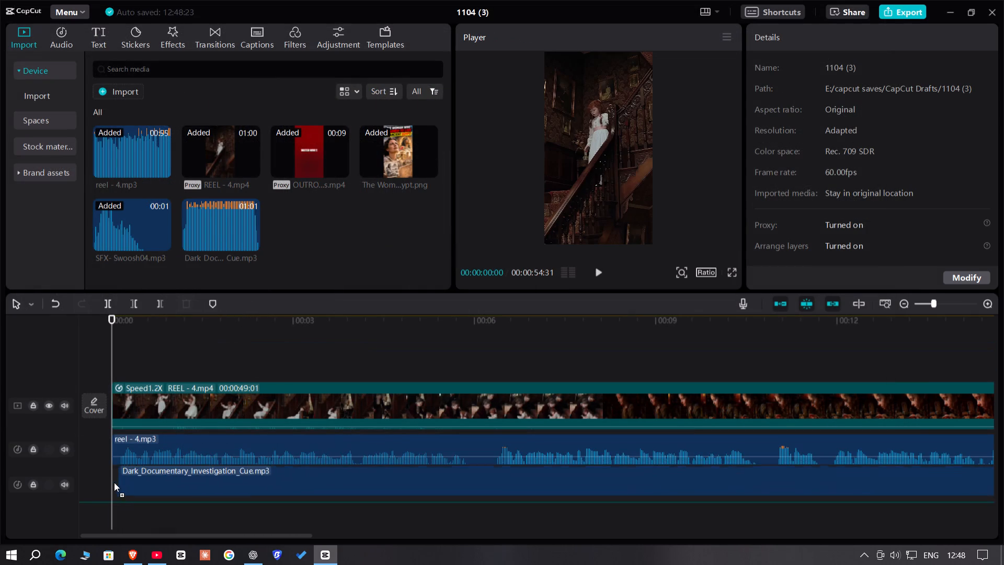
drag(114, 482, 112, 498)
Trim the beginning of the Dark_Documentary_Investigation_Cue clip up to 00:00:02:23.
double_click(256, 336)
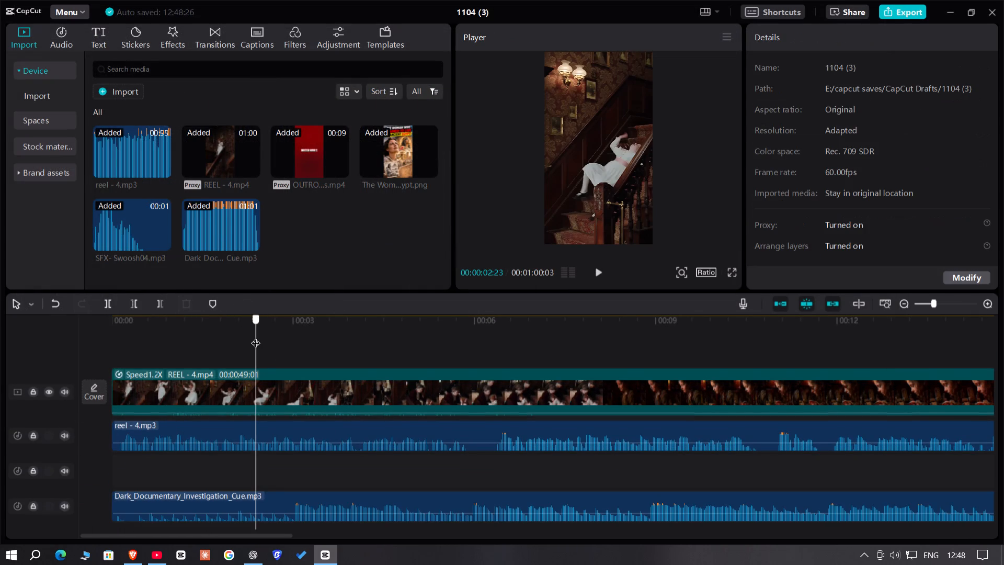
click(268, 498)
click(139, 306)
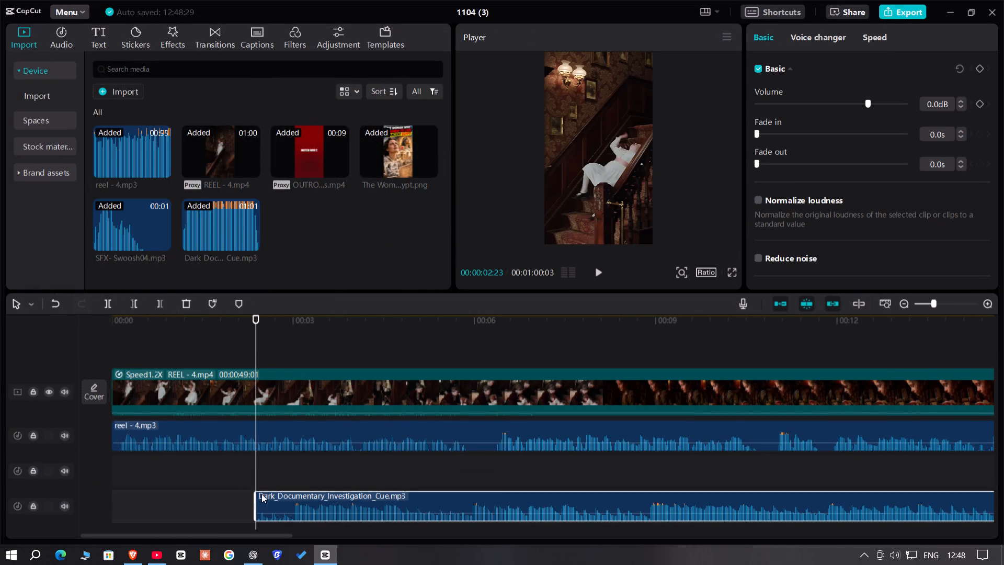
Move the trimmed Dark_Documentary_Investigation_Cue clip to the very start of the timeline on its own track.
drag(291, 496, 121, 462)
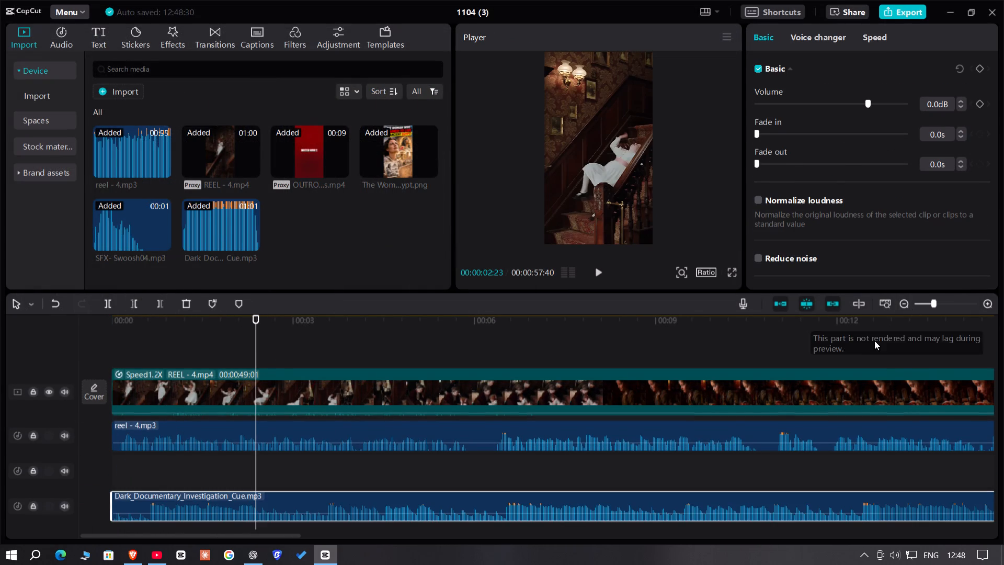
Trim the end of the Dark_Documentary_Investigation_Cue clip at 00:00:54:08, where the OUTRO kids clip ends and the thumbnail begins.
click(873, 342)
drag(873, 342, 998, 359)
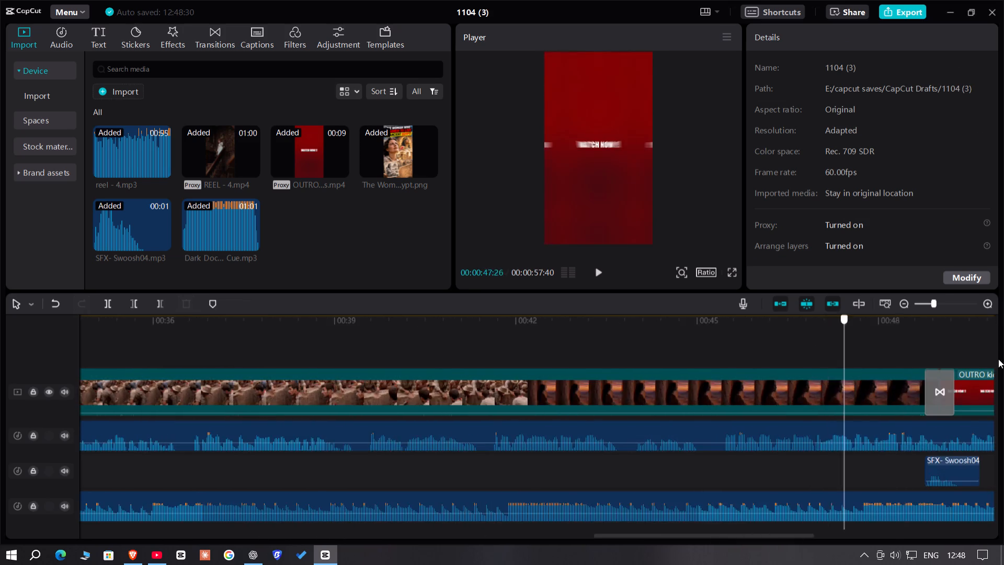
drag(998, 359, 708, 362)
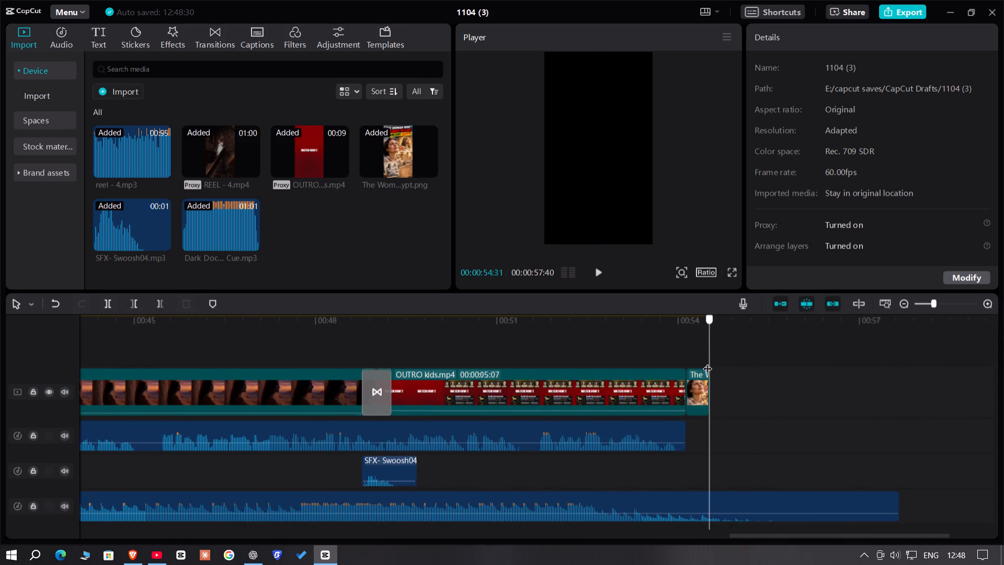
drag(708, 362, 683, 364)
drag(742, 441, 767, 521)
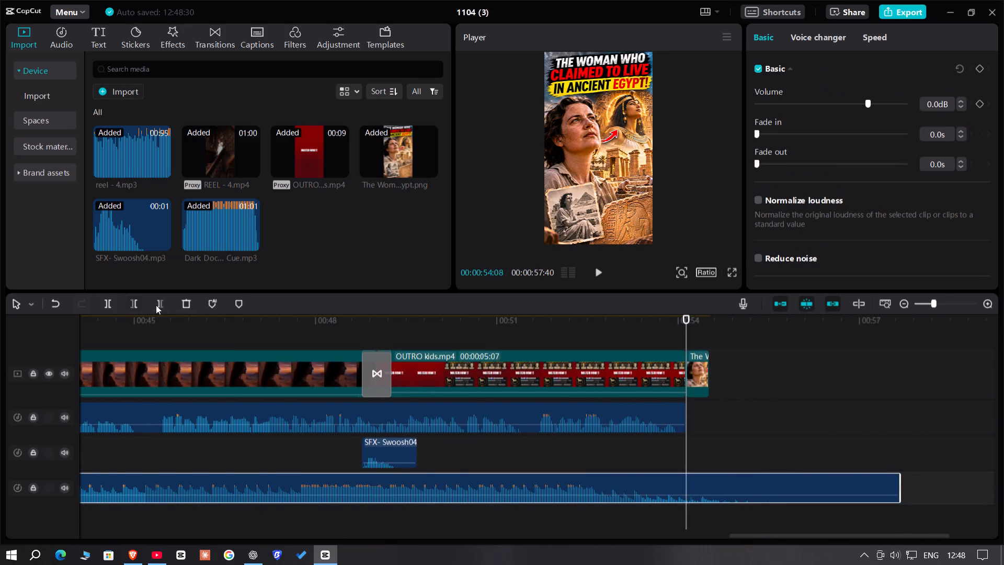
click(156, 305)
Lower the volume of the Dark_Documentary_Investigation_Cue clip to -16.4 dB.
click(841, 105)
drag(840, 105, 840, 114)
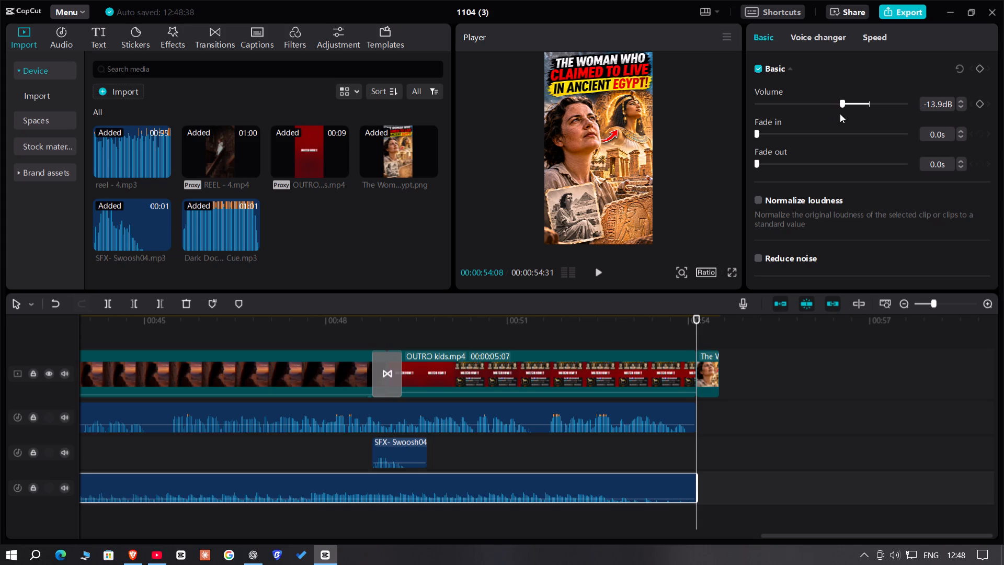
drag(840, 114, 835, 115)
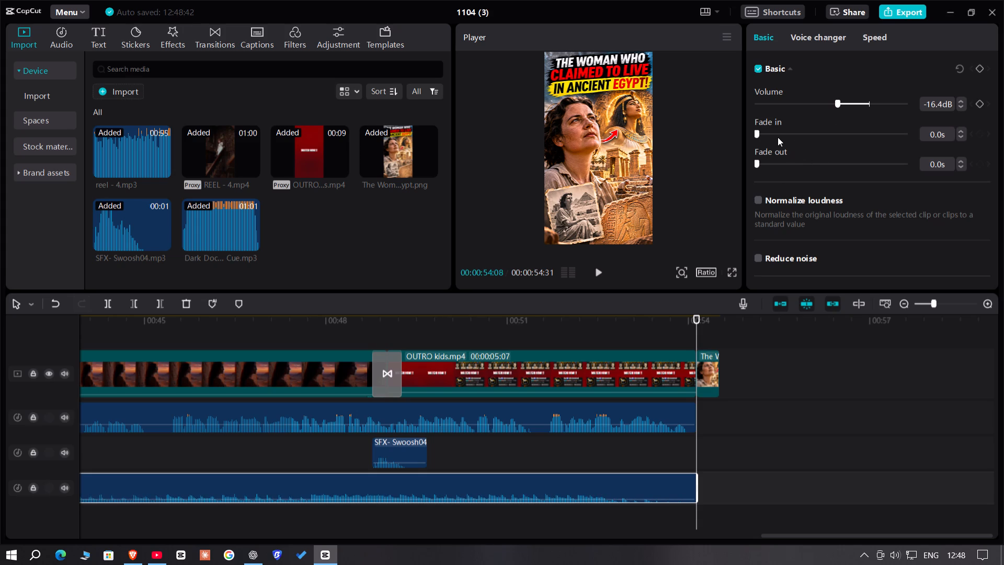
Set both the fade in and the fade out of the background music clip to 1.4 s.
click(778, 137)
click(777, 158)
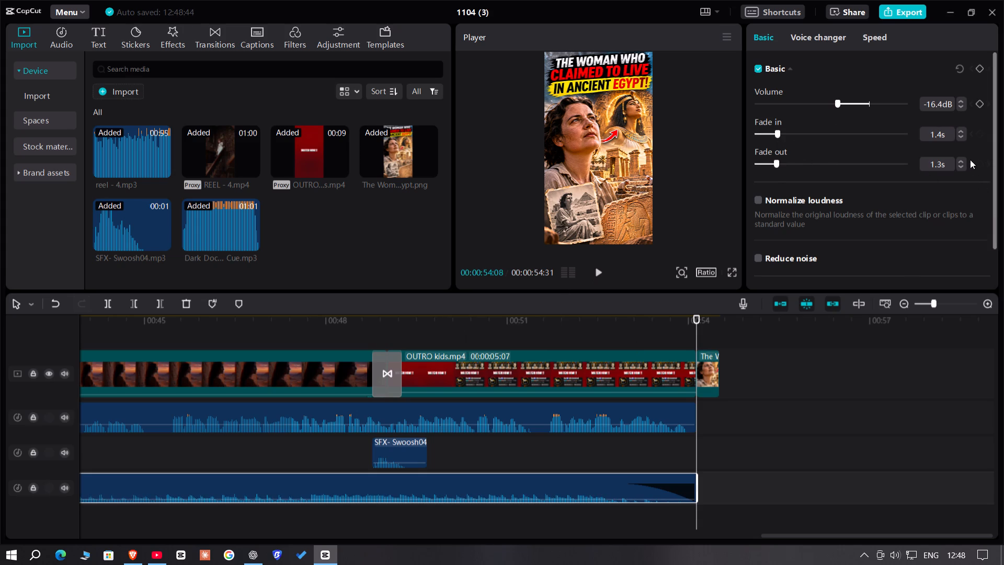
click(961, 162)
Play the reel from the beginning to check the balance between the background music and the narration.
click(423, 339)
drag(423, 338, 0, 338)
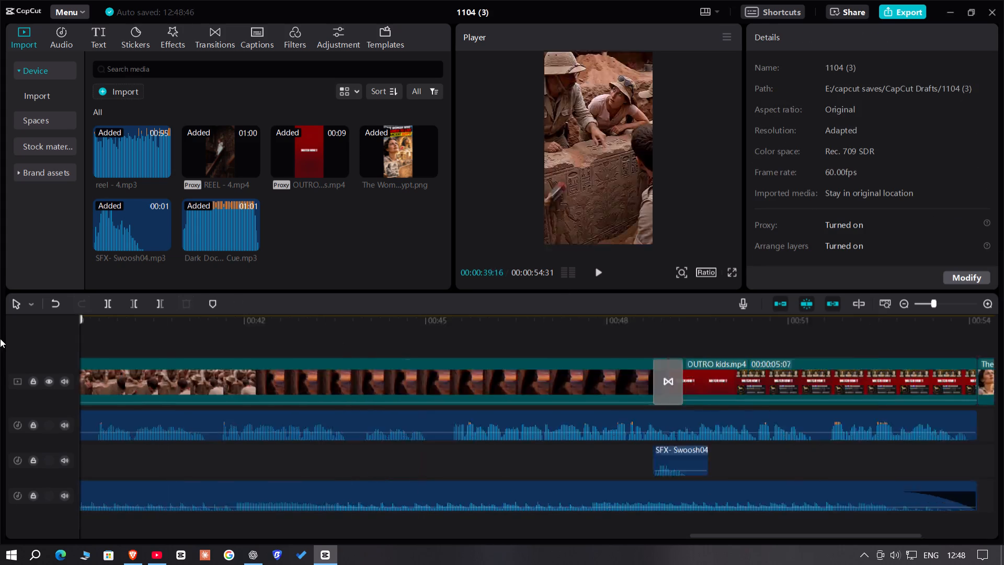
drag(0, 338, 0, 385)
key(space)
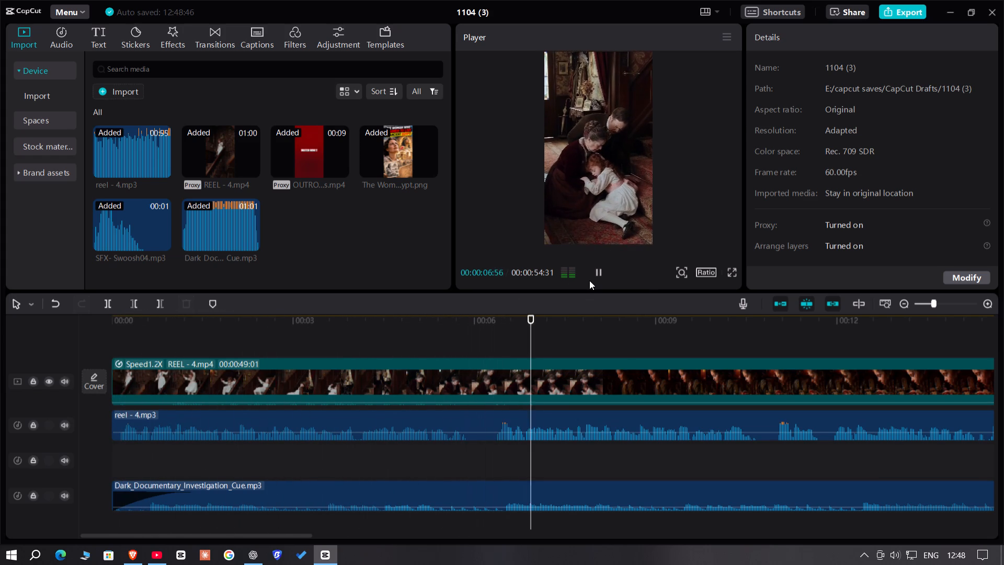
key(space)
key(space)
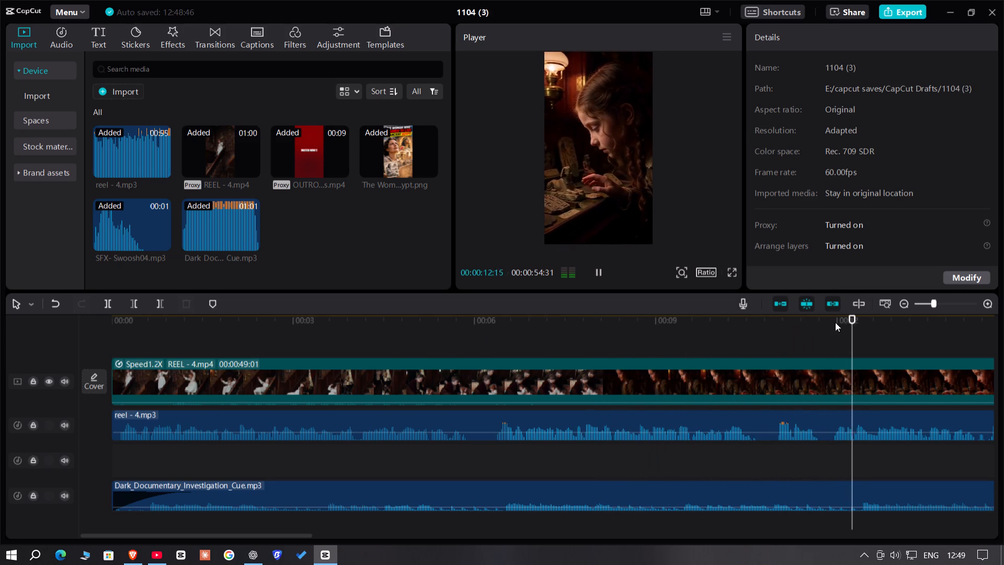
click(924, 300)
scroll(267, 442, up, 5)
click(364, 504)
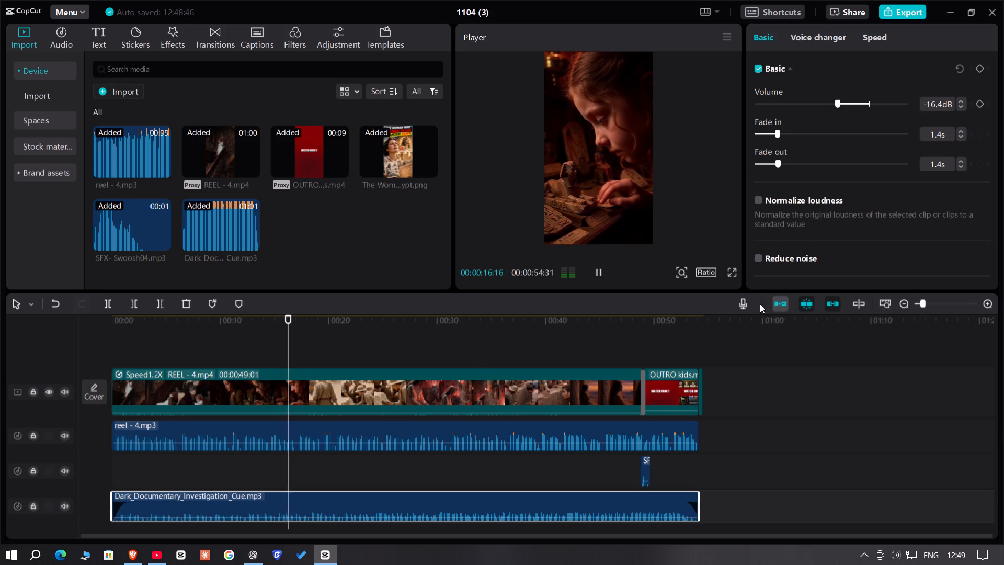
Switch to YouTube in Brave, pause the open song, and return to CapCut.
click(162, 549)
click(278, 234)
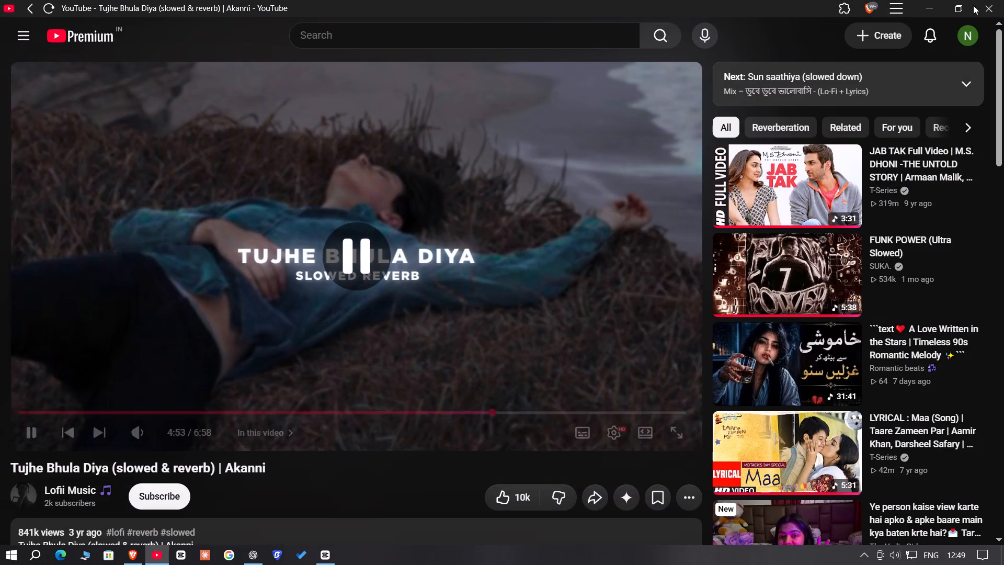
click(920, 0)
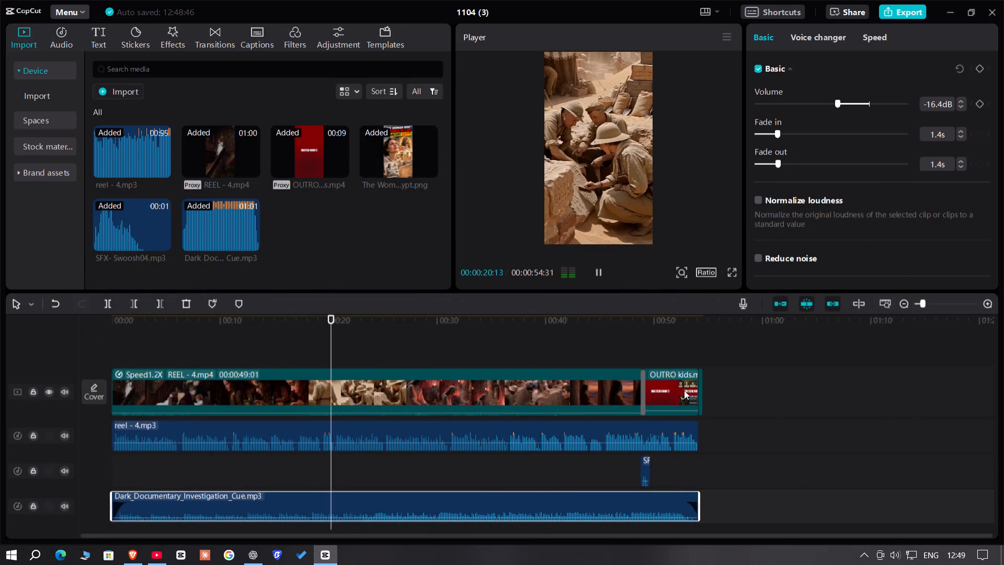
Replay the reel's opening, skim the rest of the timeline, and return the playhead to 00:00:00:00.
click(644, 334)
drag(644, 334, 716, 360)
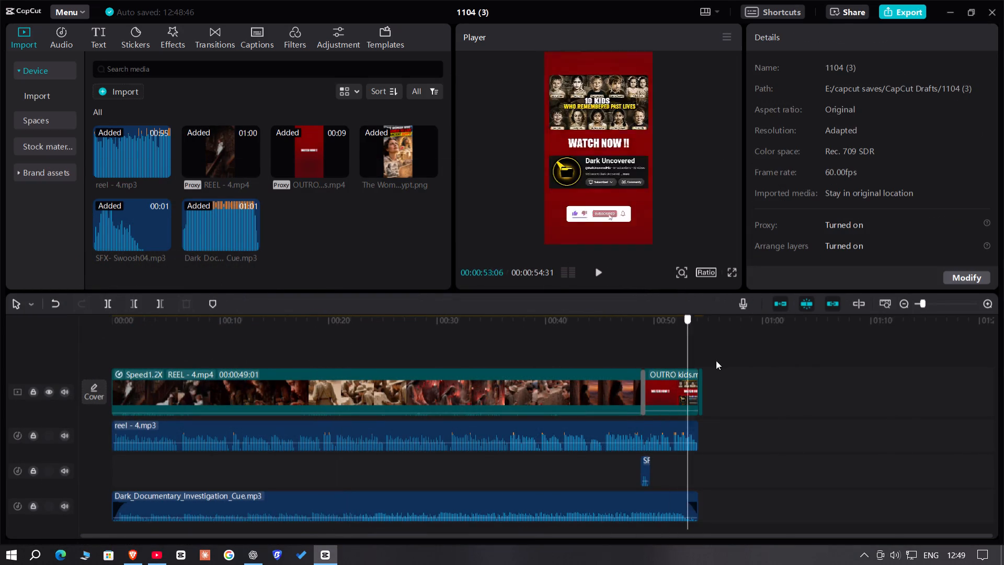
drag(716, 360, 0, 439)
key(space)
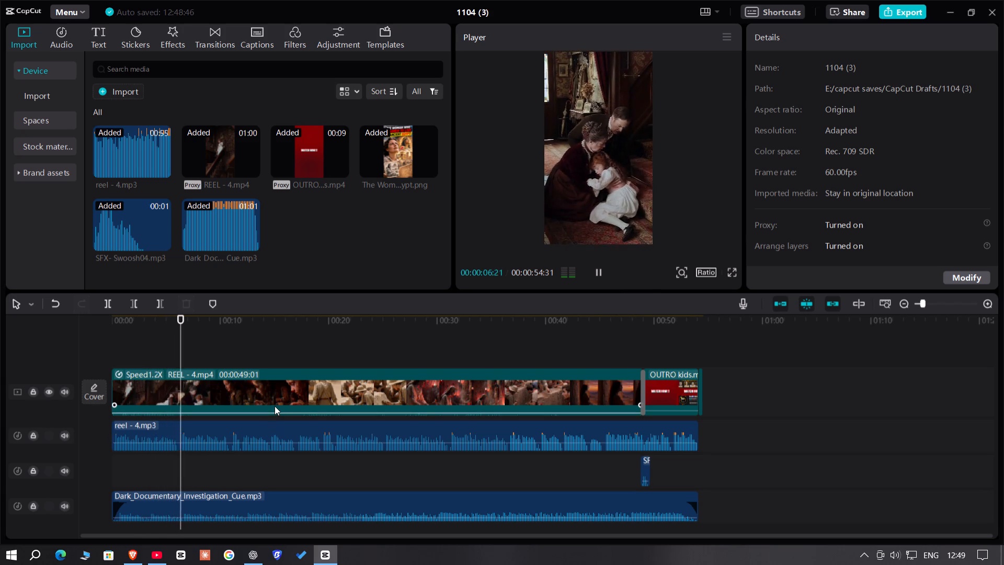
click(411, 345)
drag(411, 345, 566, 350)
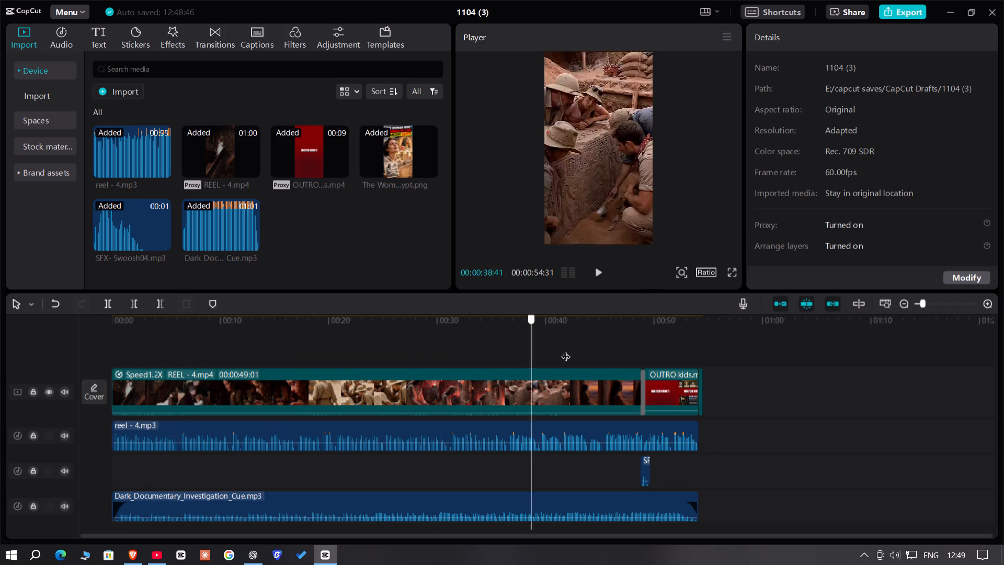
drag(566, 350, 0, 388)
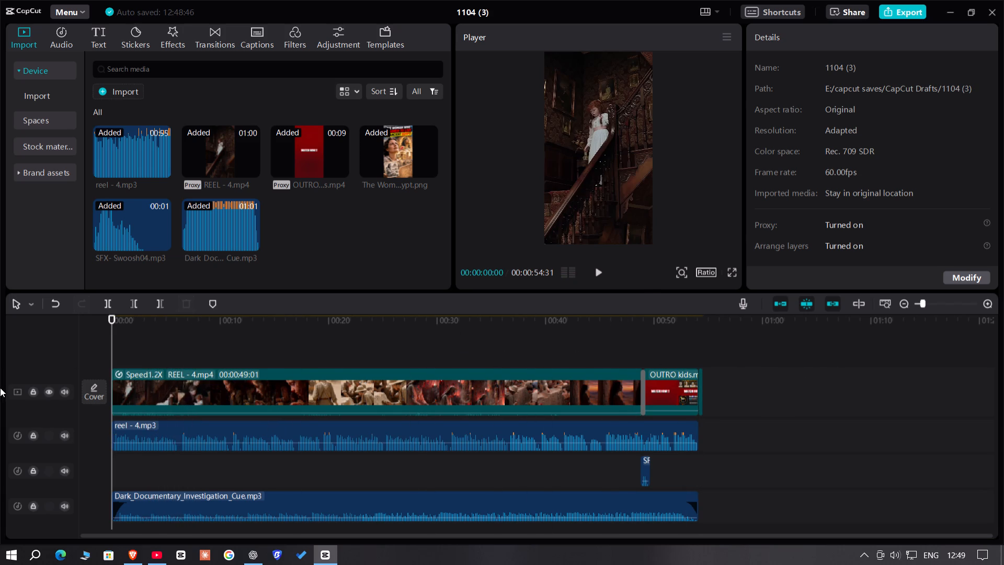
Auto-generate captions for the reel using the Emphasis caption template with bold green and white text.
click(252, 45)
click(42, 122)
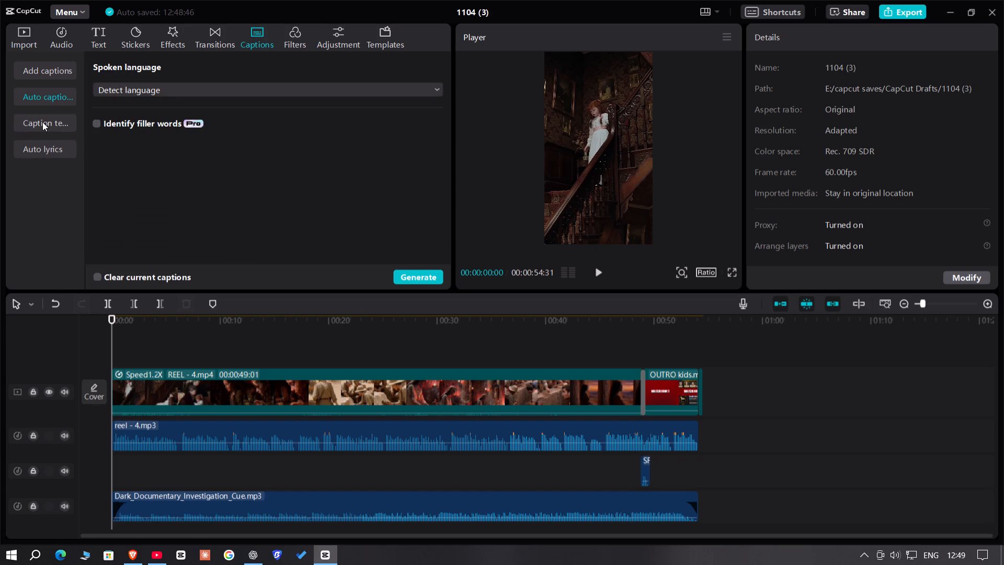
click(55, 161)
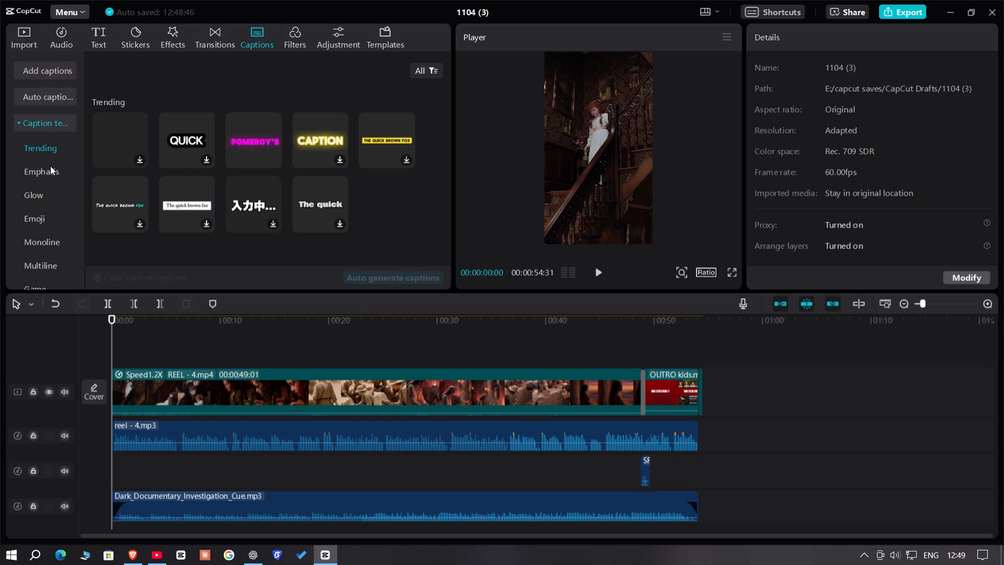
click(50, 166)
click(118, 200)
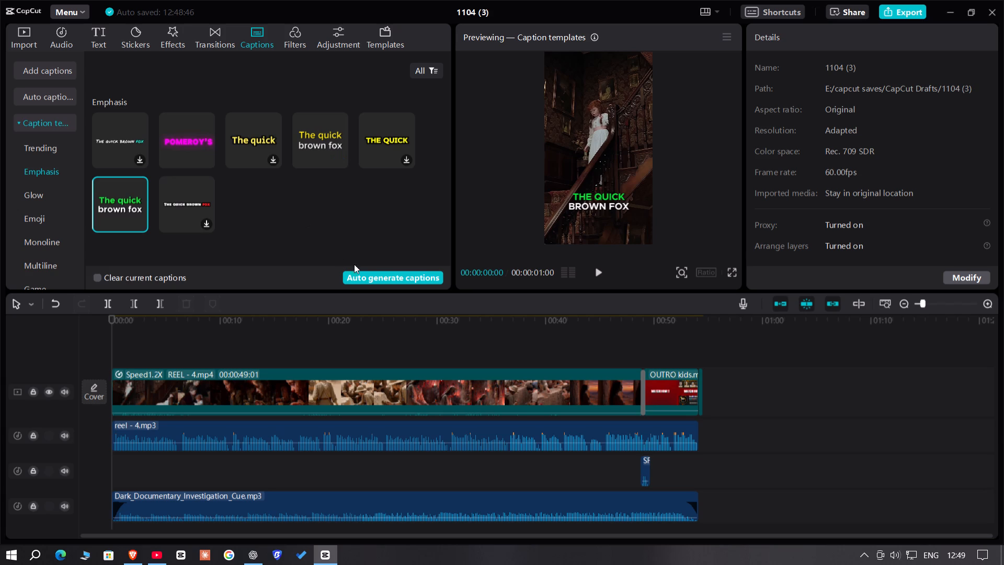
click(361, 279)
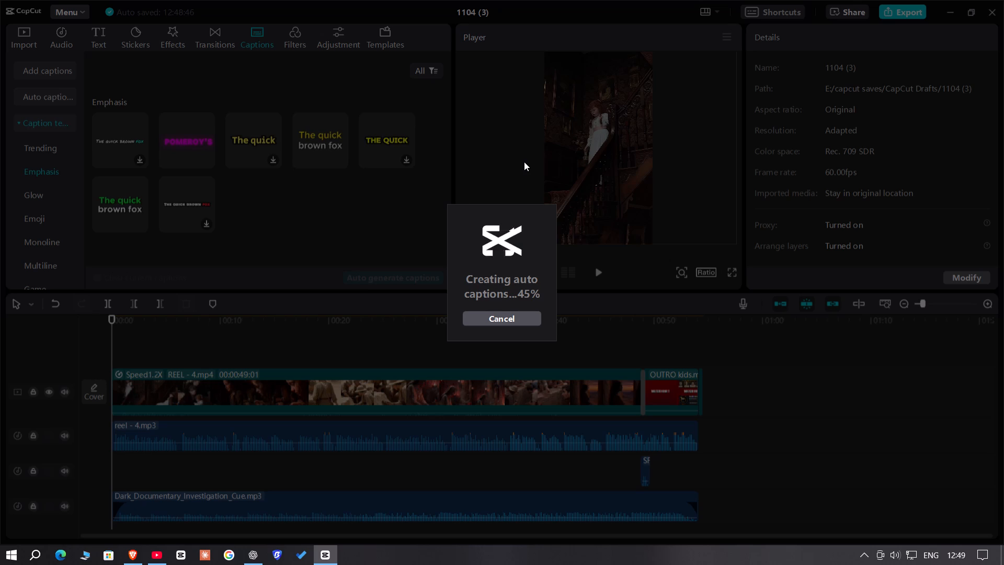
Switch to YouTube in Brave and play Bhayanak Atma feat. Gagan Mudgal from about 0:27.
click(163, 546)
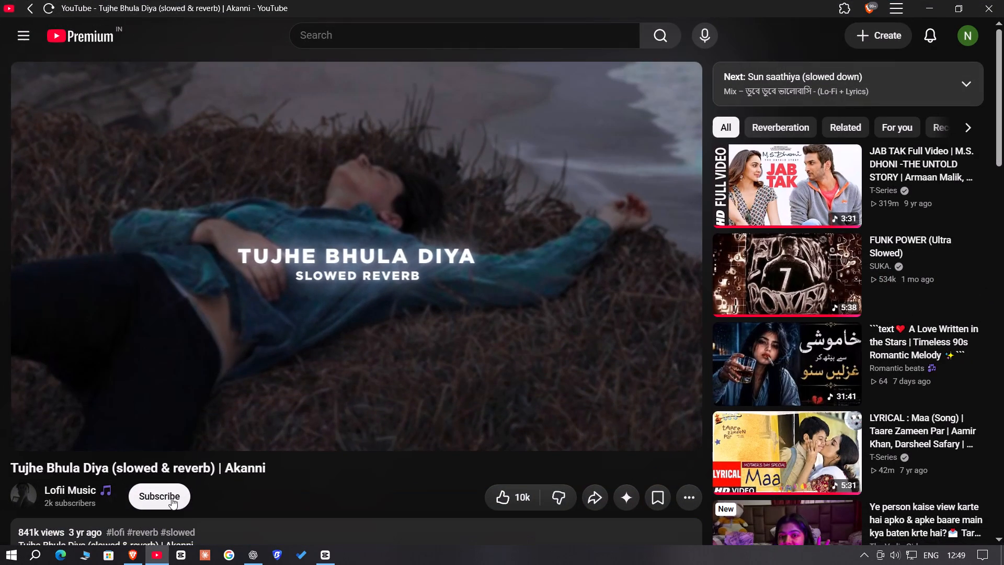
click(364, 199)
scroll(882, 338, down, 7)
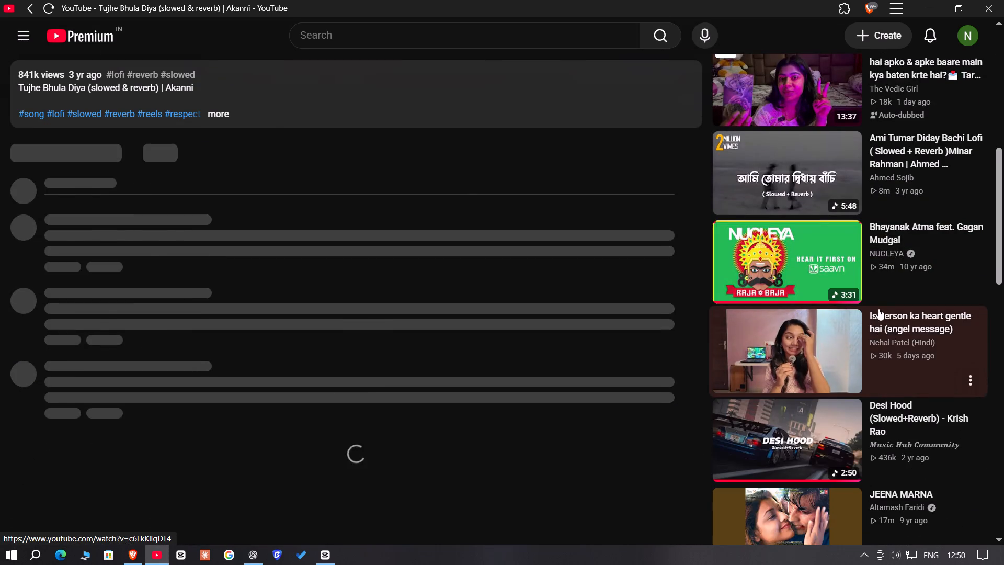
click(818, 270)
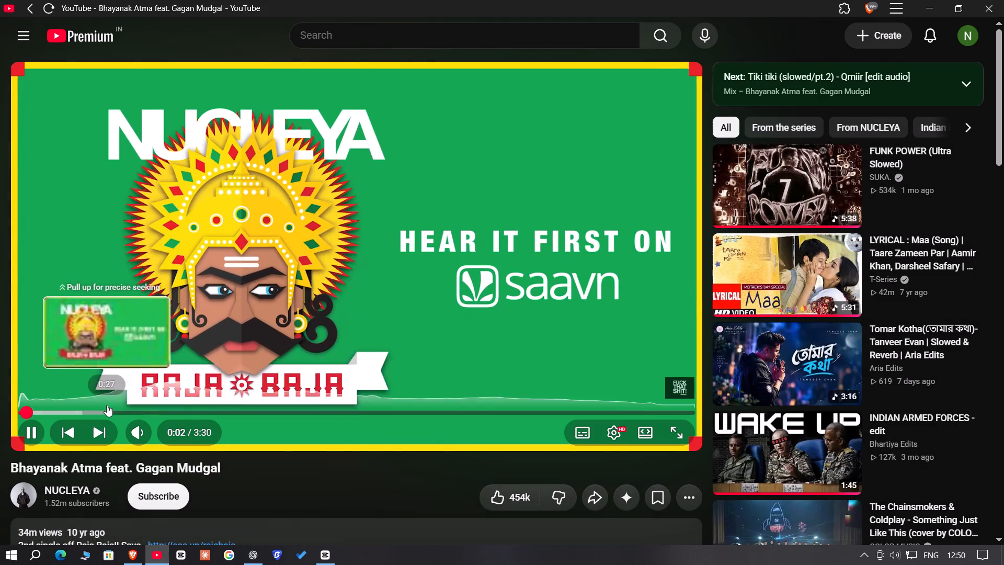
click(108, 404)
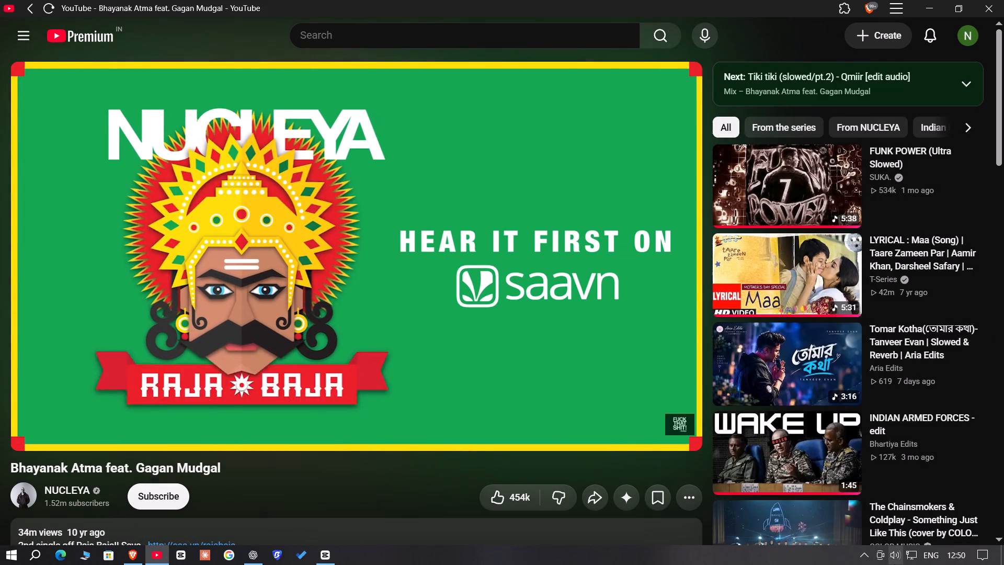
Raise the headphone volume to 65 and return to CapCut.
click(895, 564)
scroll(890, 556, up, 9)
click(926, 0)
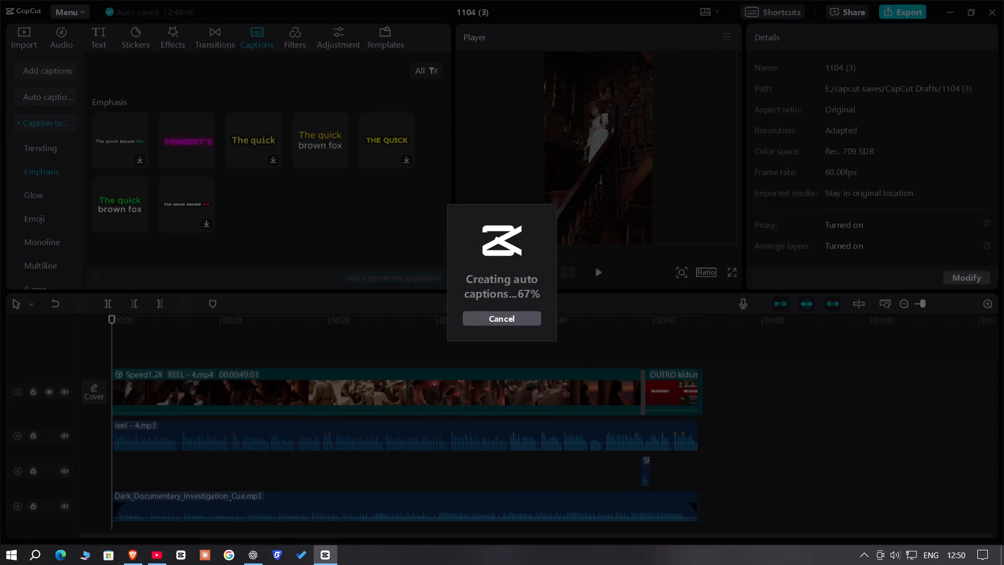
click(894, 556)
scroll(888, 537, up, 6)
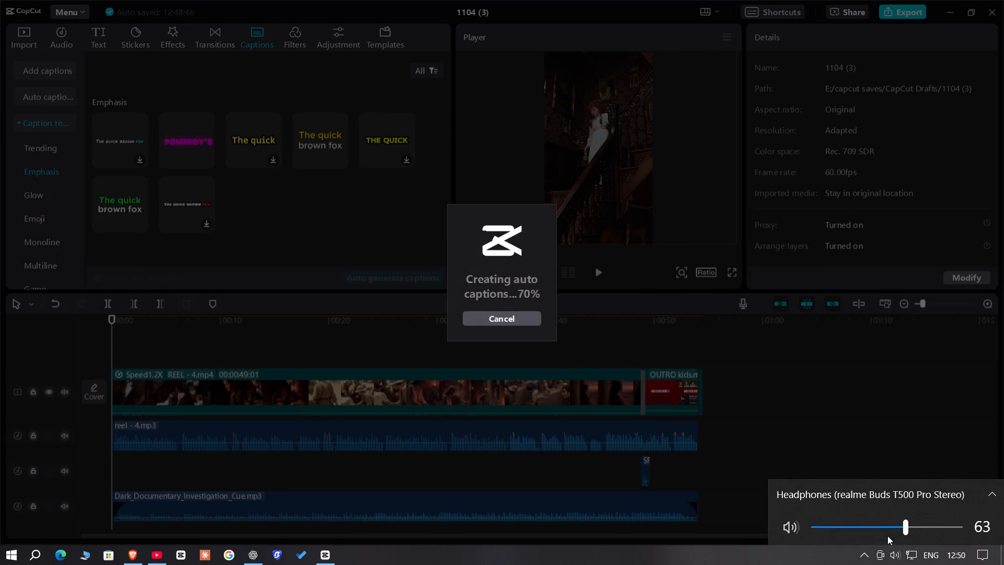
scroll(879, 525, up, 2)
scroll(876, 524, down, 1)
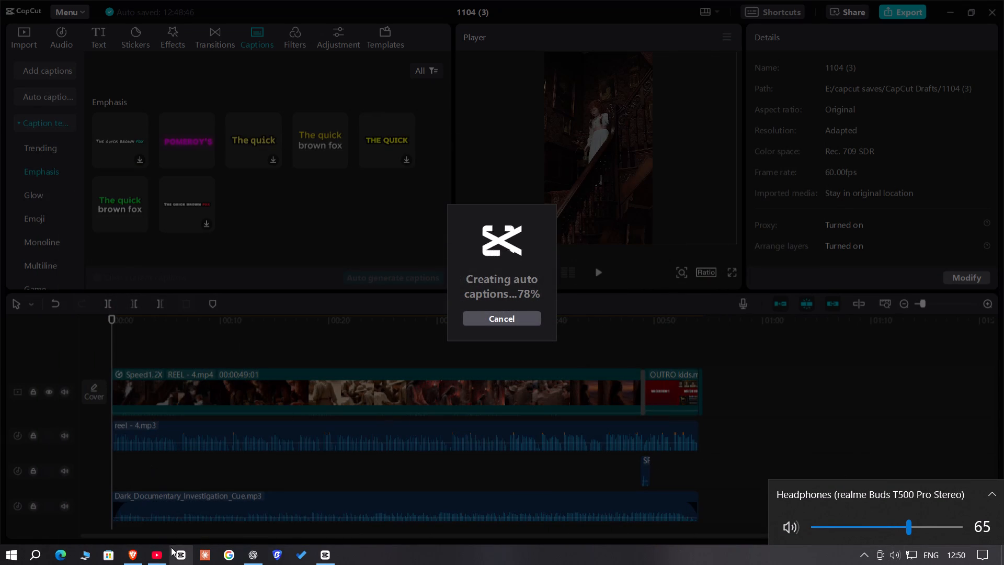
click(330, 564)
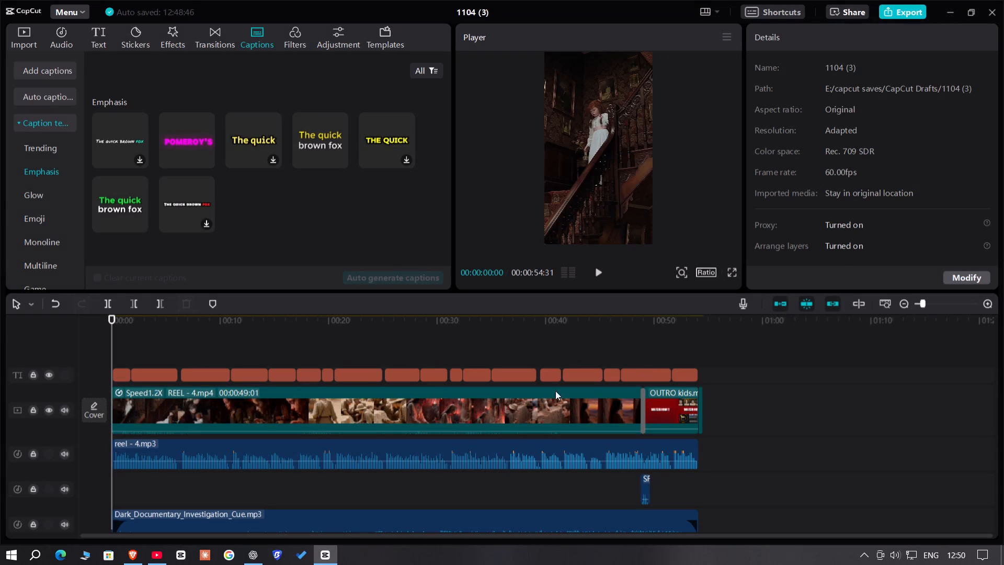
Trim the end of the "and 9 other remarkable cases" caption at 00:00:49:01, at the transition into the outro.
click(929, 304)
double_click(921, 342)
click(916, 341)
drag(916, 341, 580, 449)
drag(600, 363, 618, 376)
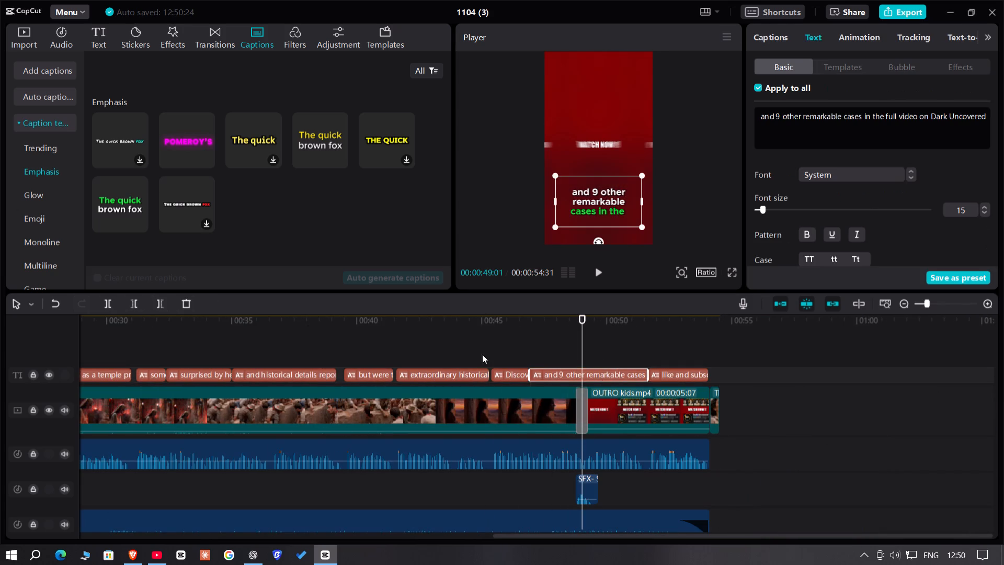
click(158, 302)
Delete the "like and subscribe for more mysteries" caption over the outro.
drag(646, 360, 681, 376)
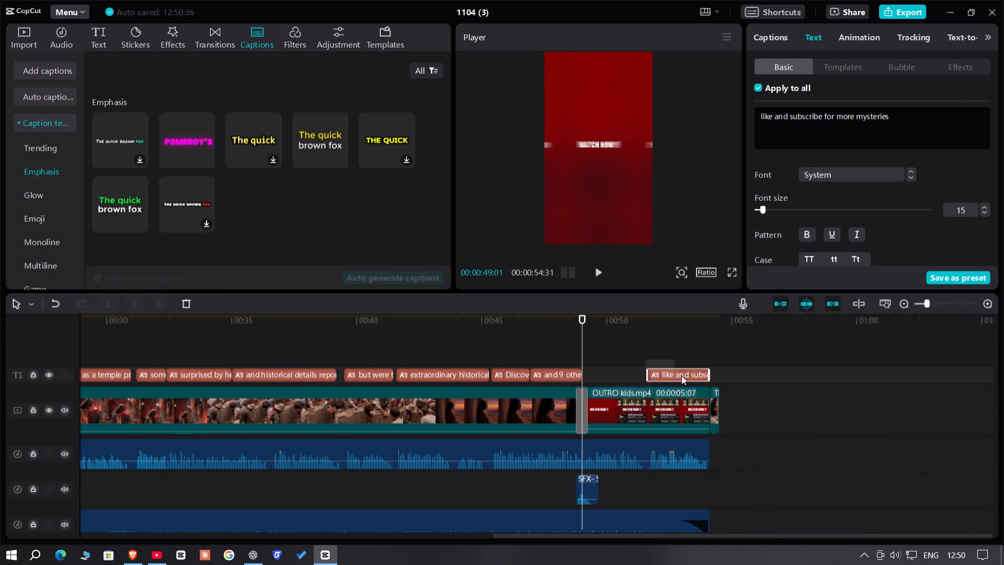
drag(681, 376, 683, 377)
click(184, 307)
Preview the last caption from about 00:00:46:56 and return the playhead to the start of the timeline.
click(533, 349)
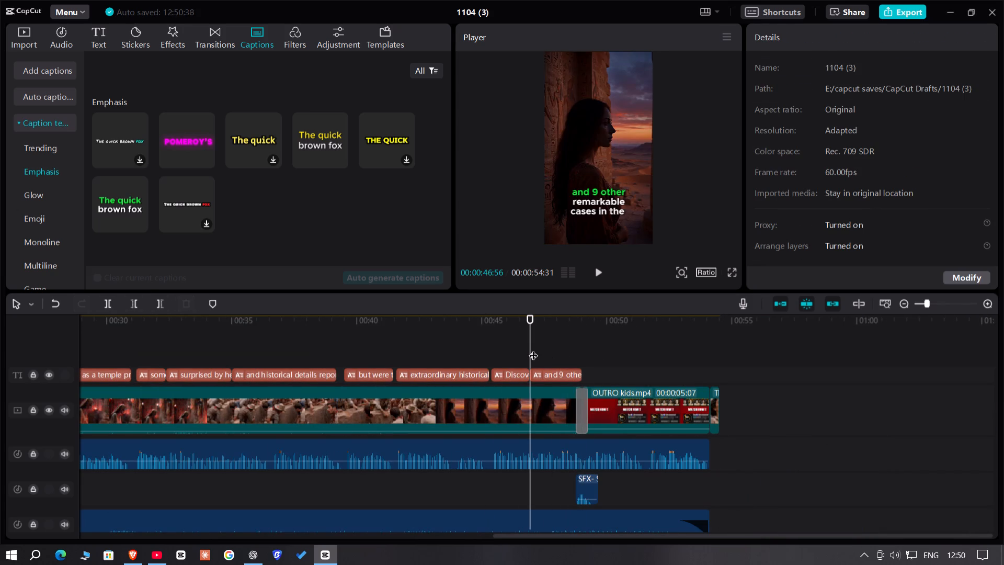
key(space)
key(space)
click(515, 346)
drag(515, 346, 0, 359)
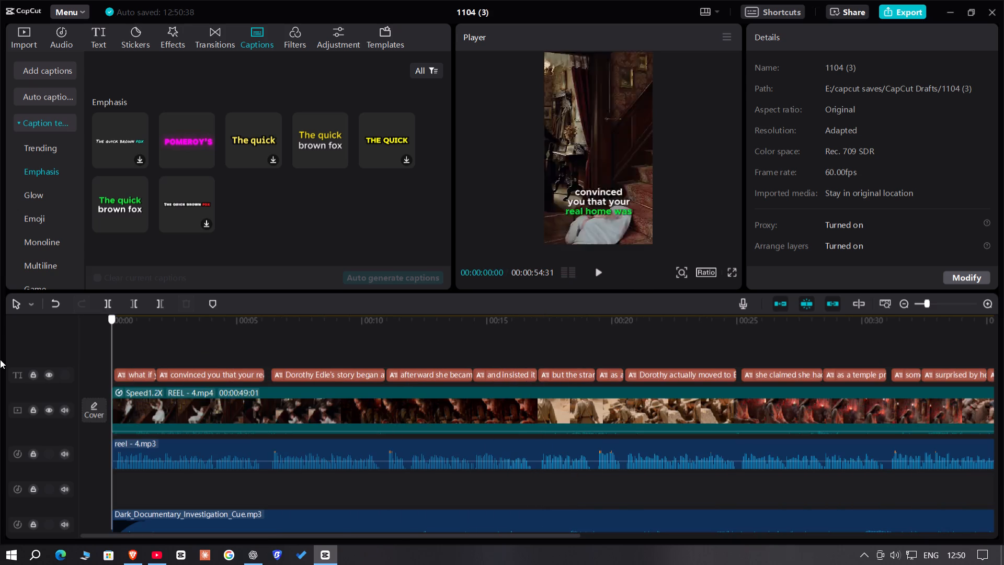
Change all captions to title case, starting from the "what if your childhood memories" caption.
drag(0, 359, 134, 387)
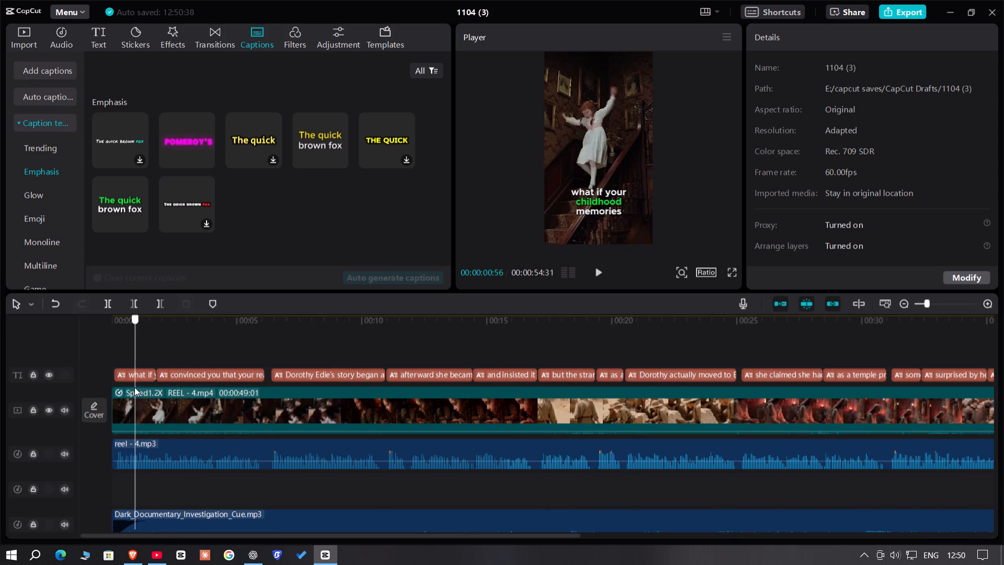
drag(134, 387, 127, 384)
click(129, 381)
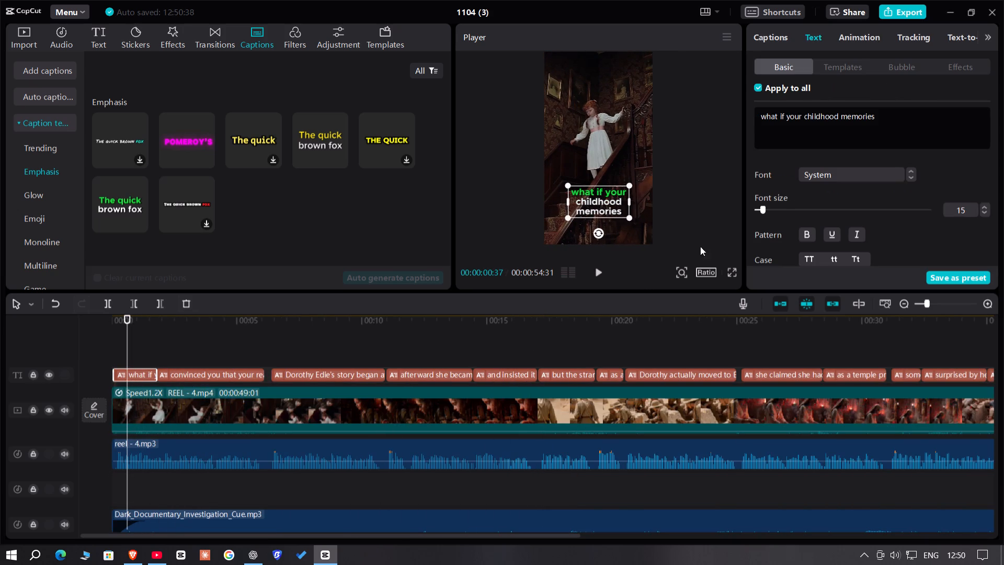
click(859, 255)
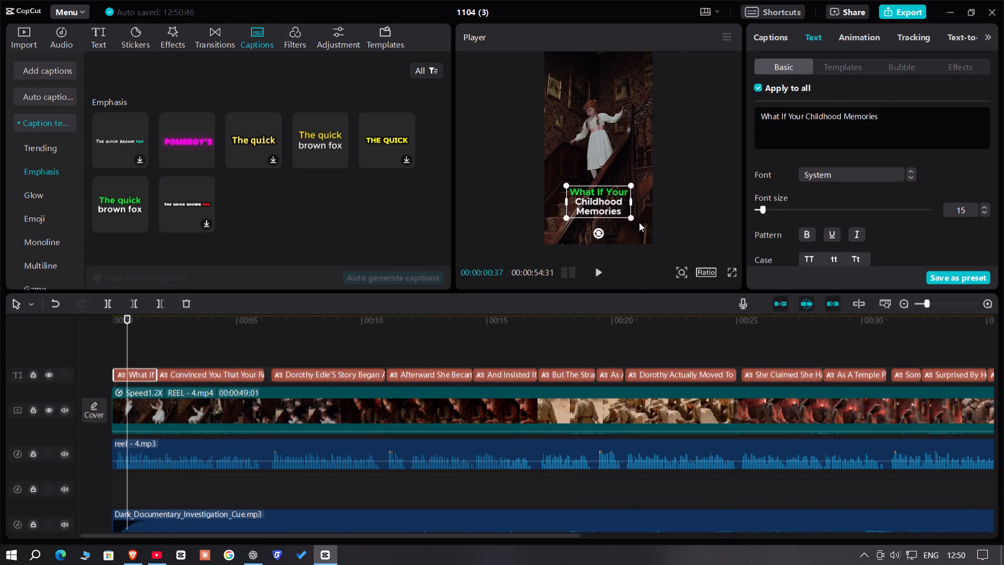
Scale the captions down slightly and move them a little lower in the video frame.
drag(631, 219, 612, 217)
drag(620, 219, 626, 227)
drag(619, 209, 615, 217)
Preview the restyled captions across the timeline, playing short parts at the start and from about 00:00:21.
click(350, 338)
drag(350, 338, 629, 363)
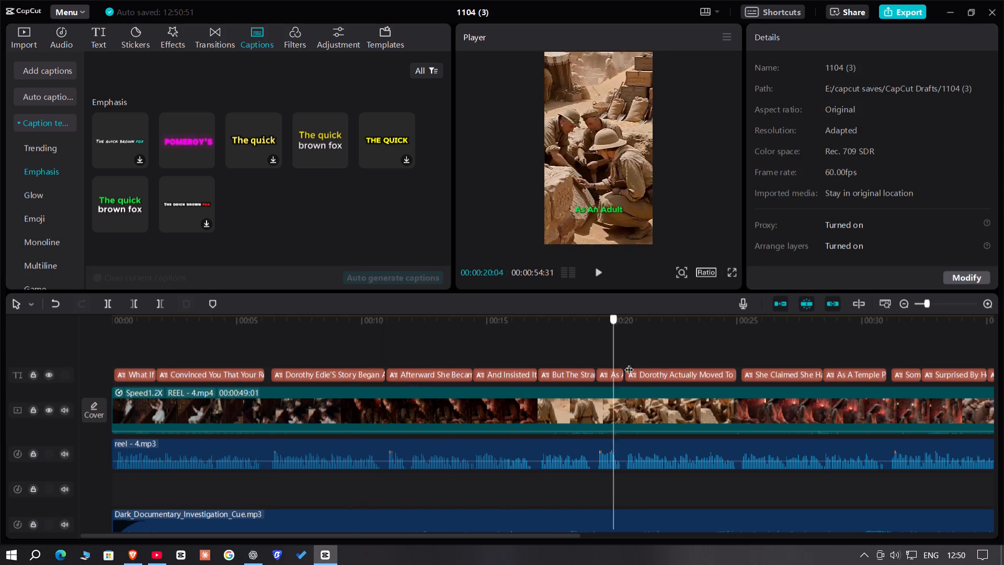
drag(629, 363, 969, 397)
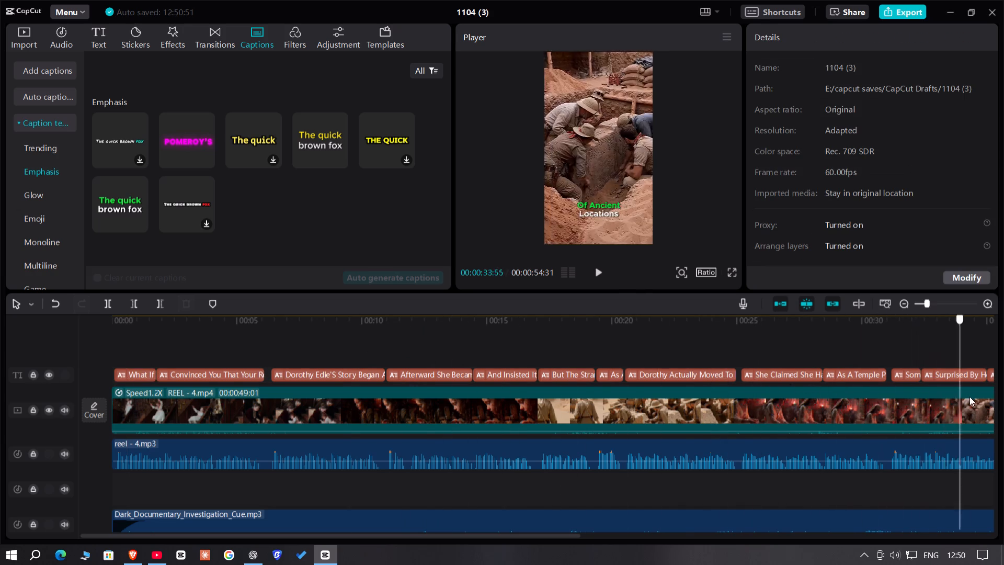
drag(969, 397, 0, 496)
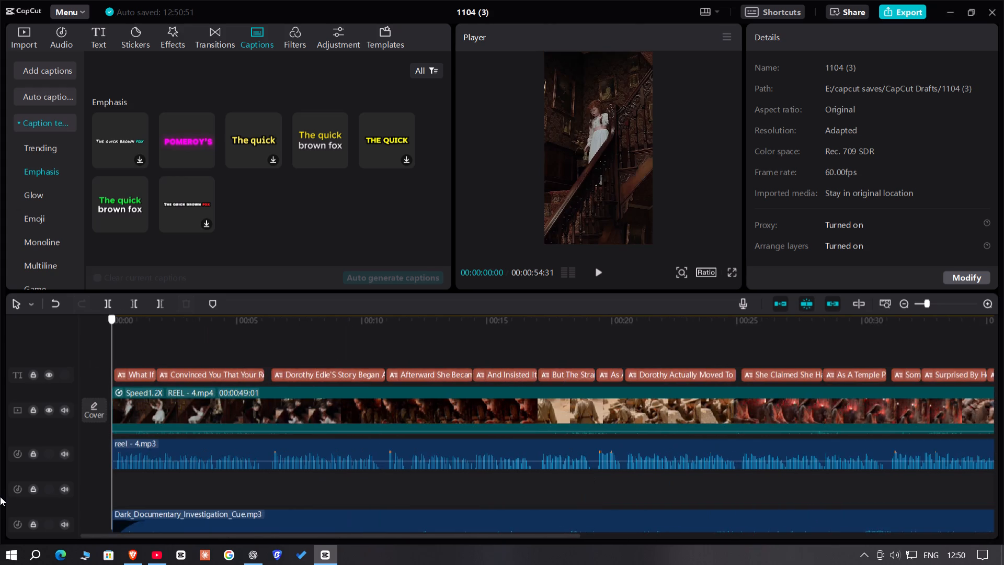
drag(0, 496, 0, 499)
scroll(651, 478, down, 6)
key(space)
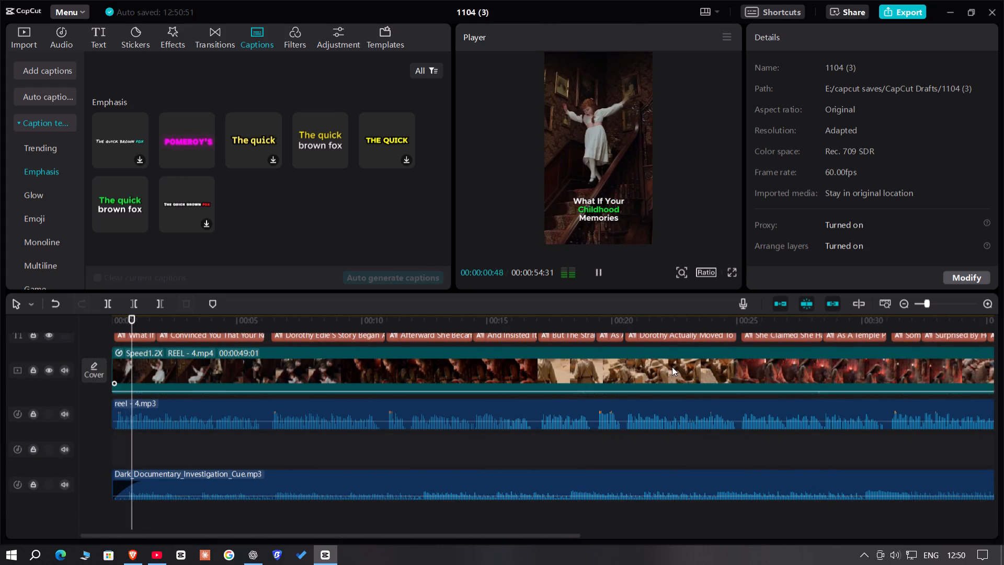
key(space)
click(640, 318)
key(space)
key(space)
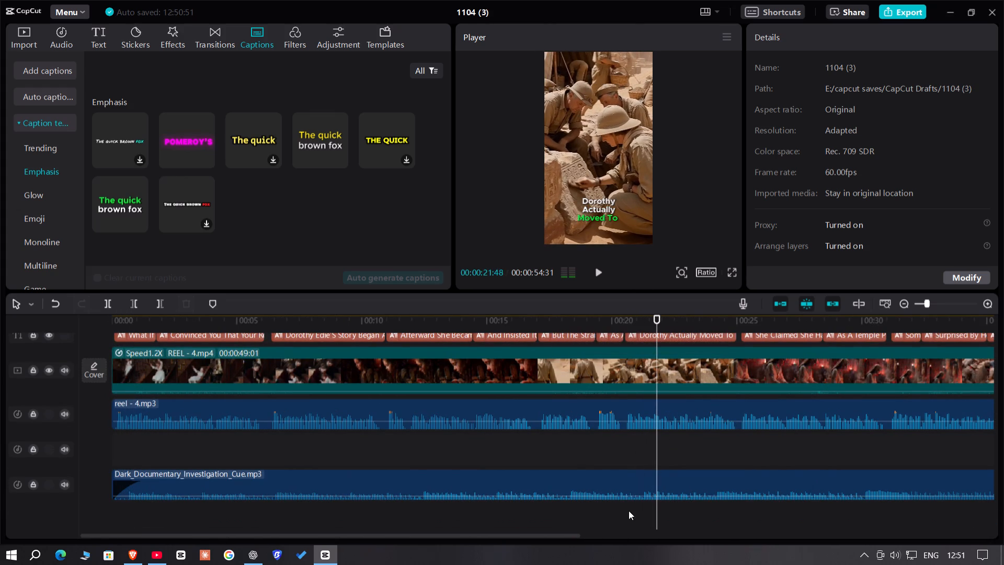
Raise the exposure of the REEL - 4 video clip to about 10.
click(664, 380)
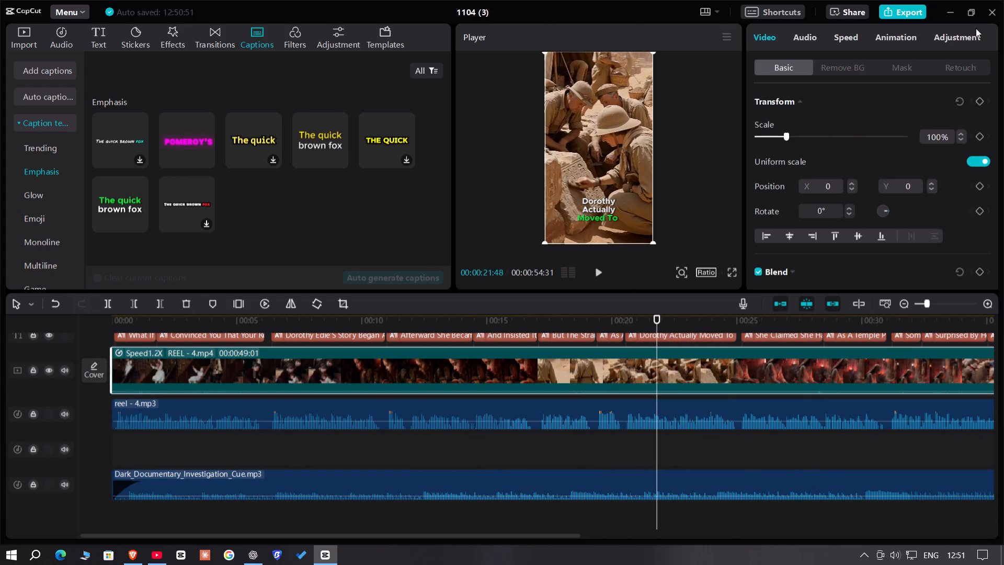
click(971, 32)
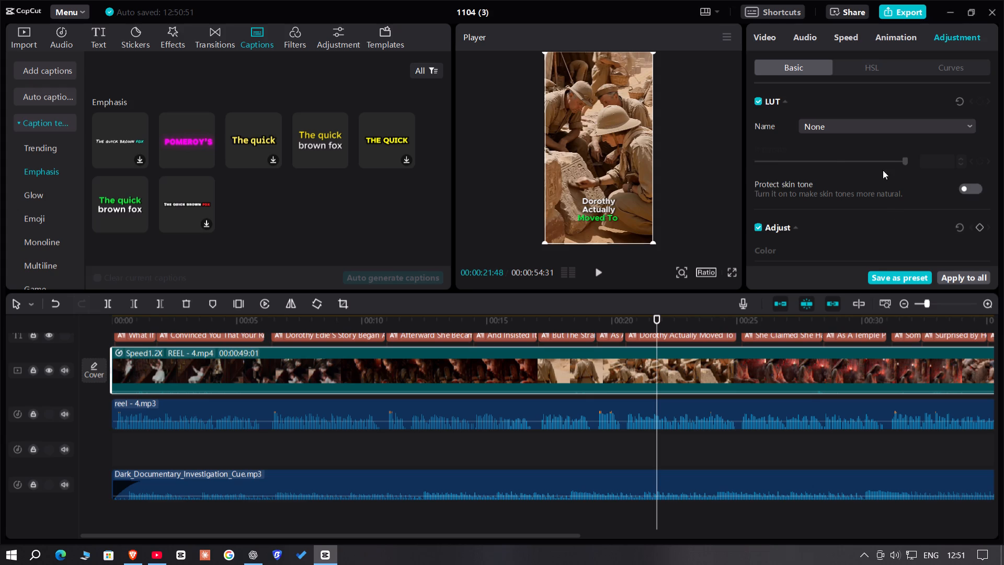
scroll(841, 175, down, 3)
scroll(838, 180, up, 1)
click(842, 141)
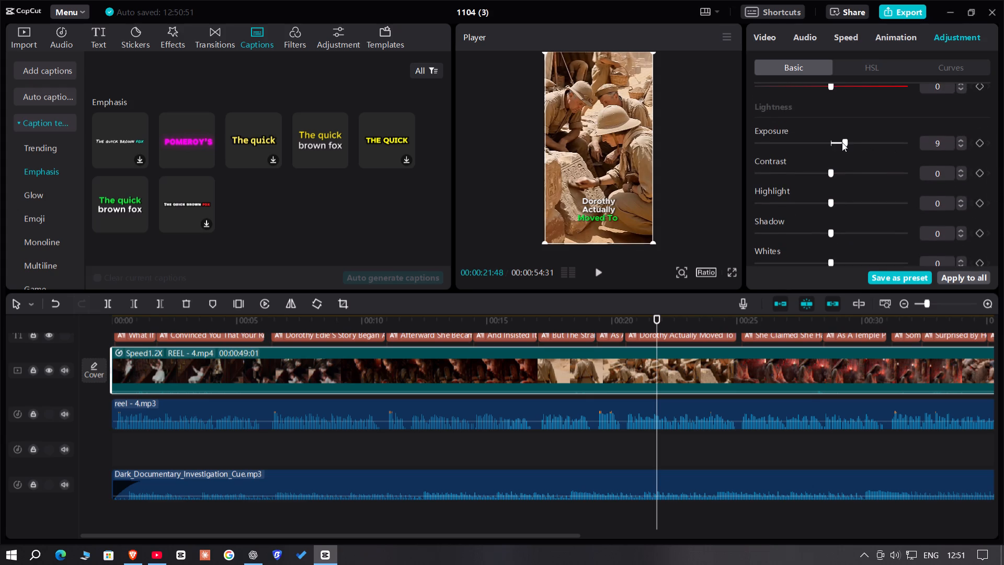
click(962, 139)
Set the REEL - 4 clip's sharpen adjustment to 10.
scroll(814, 235, down, 3)
scroll(809, 235, up, 1)
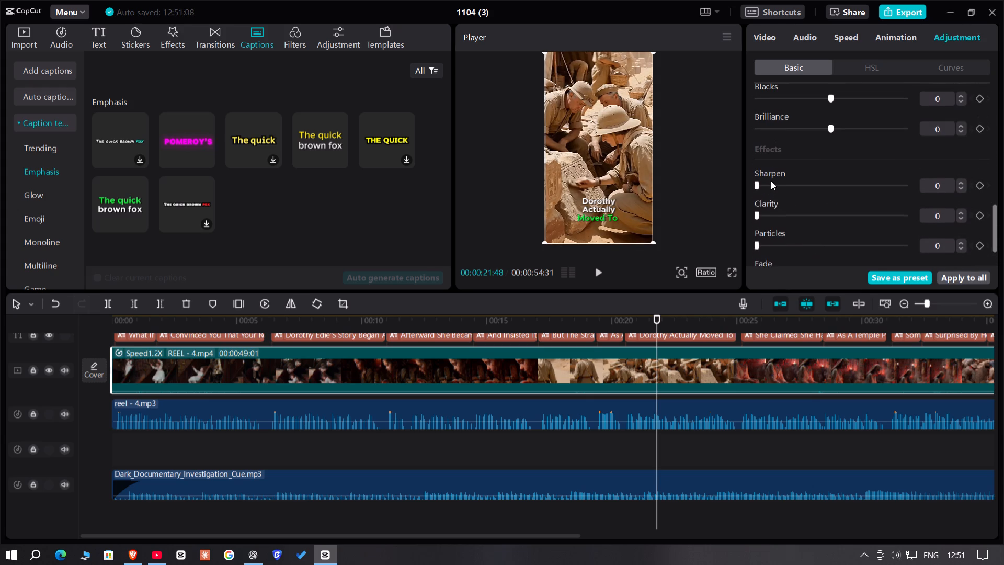
click(771, 179)
click(960, 183)
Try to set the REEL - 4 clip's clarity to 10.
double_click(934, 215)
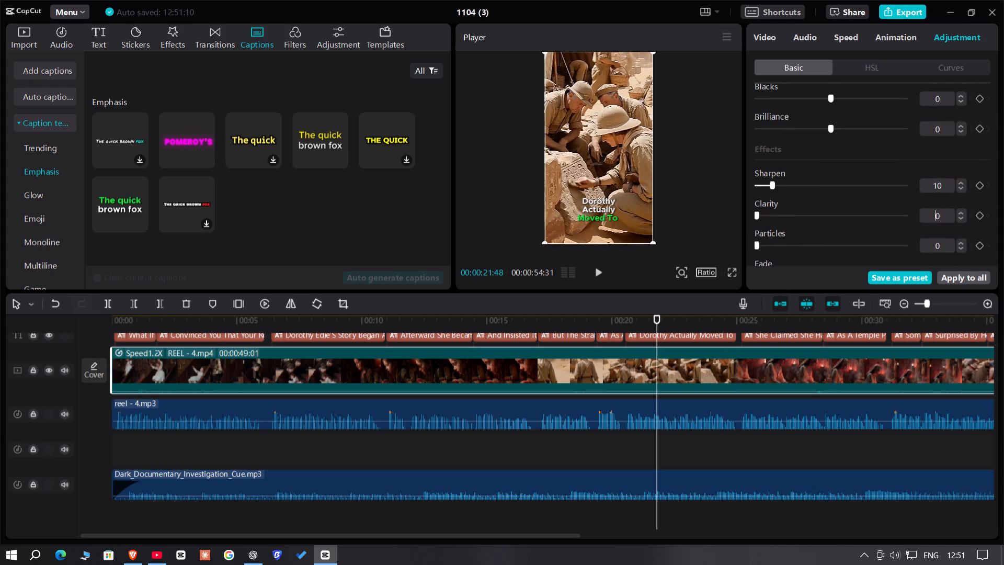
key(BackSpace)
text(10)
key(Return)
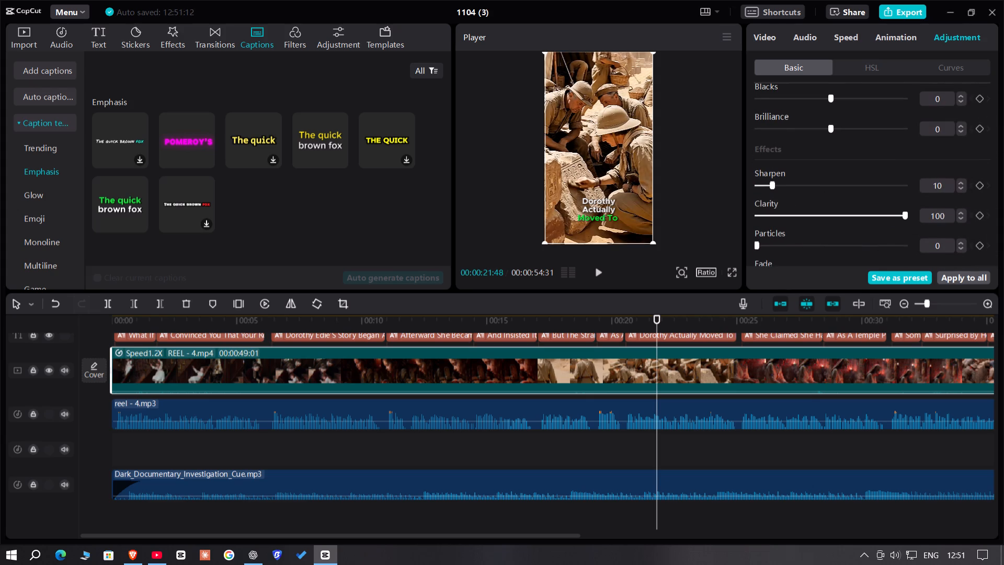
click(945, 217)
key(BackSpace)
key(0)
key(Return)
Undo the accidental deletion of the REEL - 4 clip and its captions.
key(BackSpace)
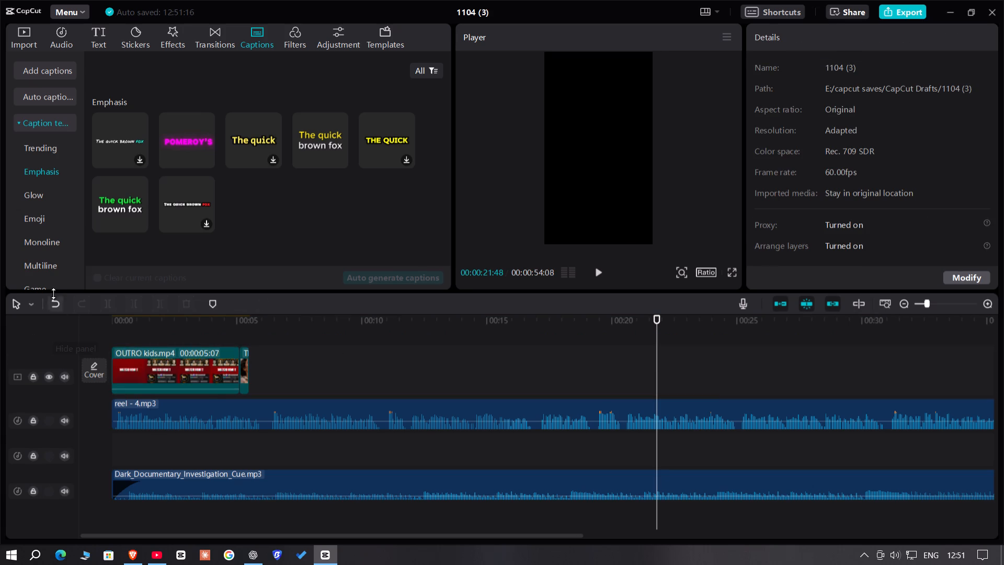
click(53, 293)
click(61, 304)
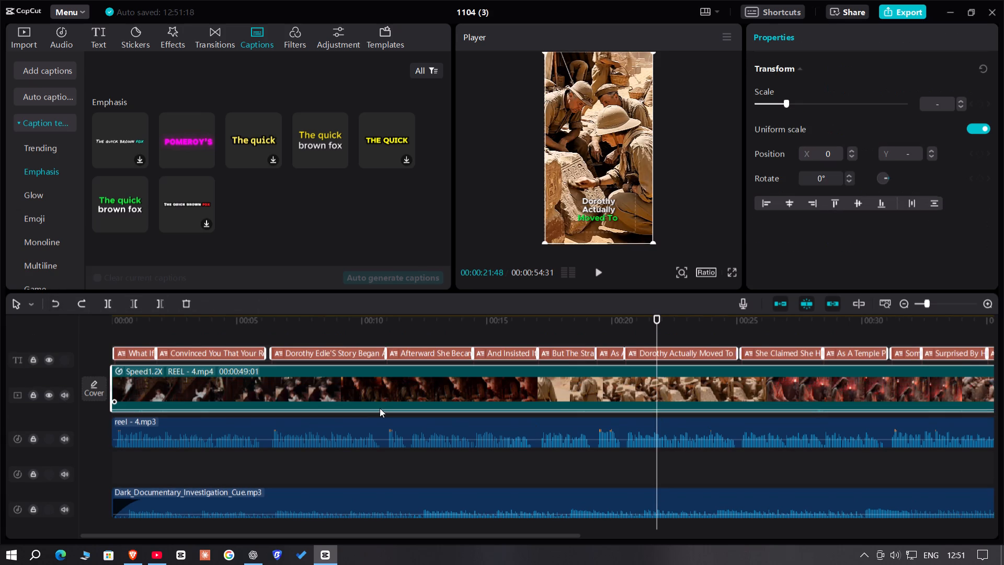
Set the REEL - 4 clip's clarity adjustment to 10.
click(397, 394)
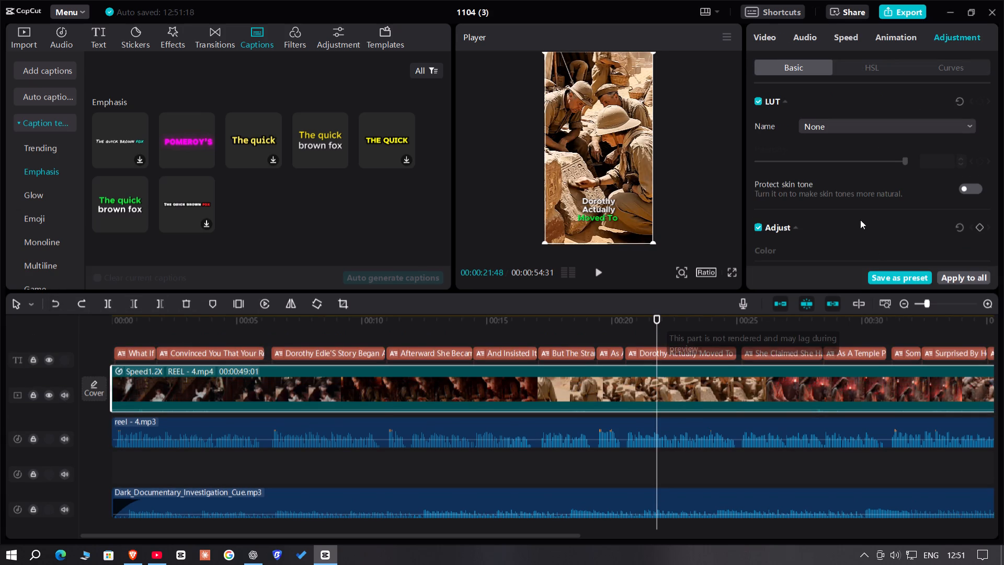
scroll(863, 172, down, 4)
scroll(931, 183, up, 1)
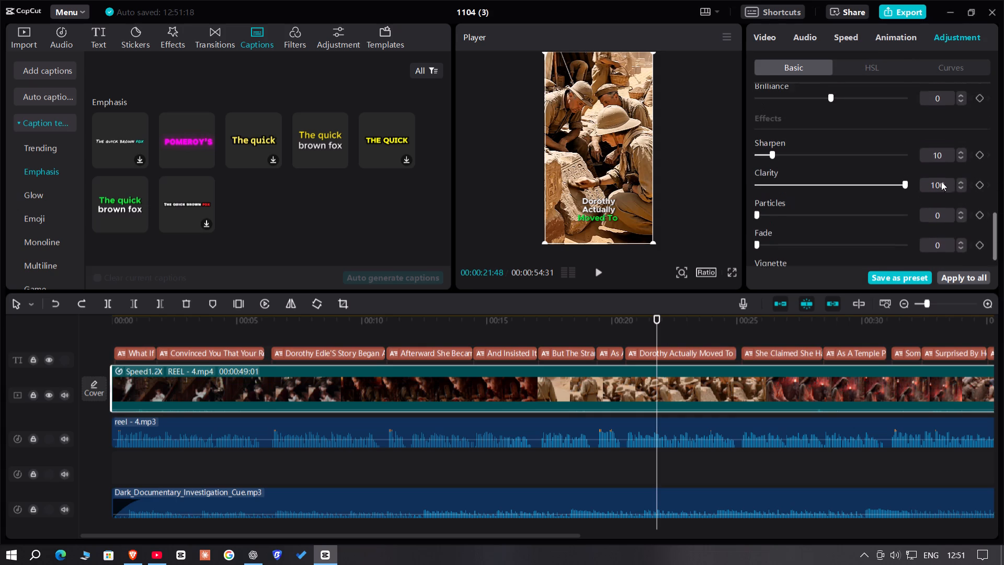
click(946, 211)
key(BackSpace)
key(Return)
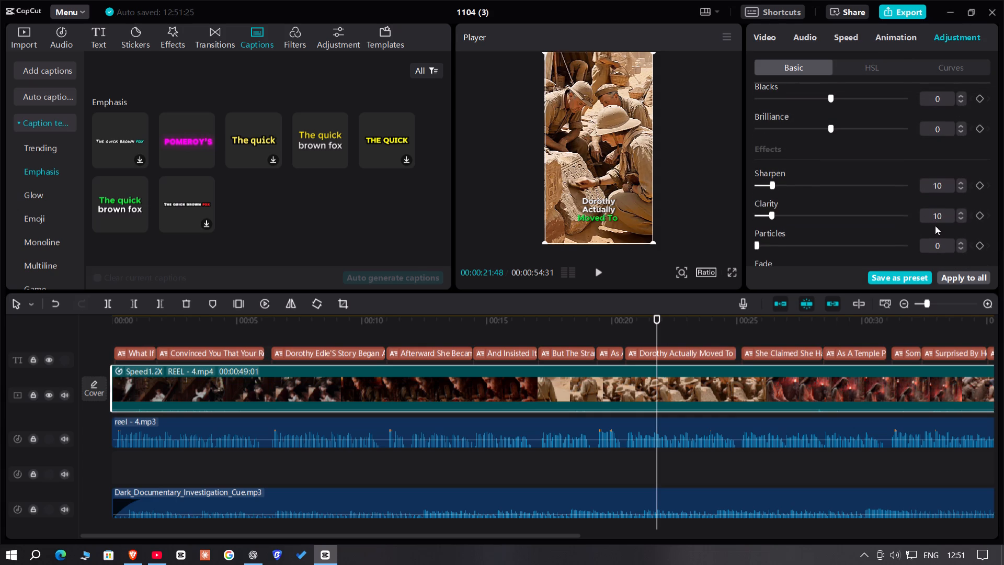
Preview the adjusted reel from the start, skim through the whole timeline, and play the transition and outro to the end.
click(318, 317)
drag(318, 316, 30, 372)
key(space)
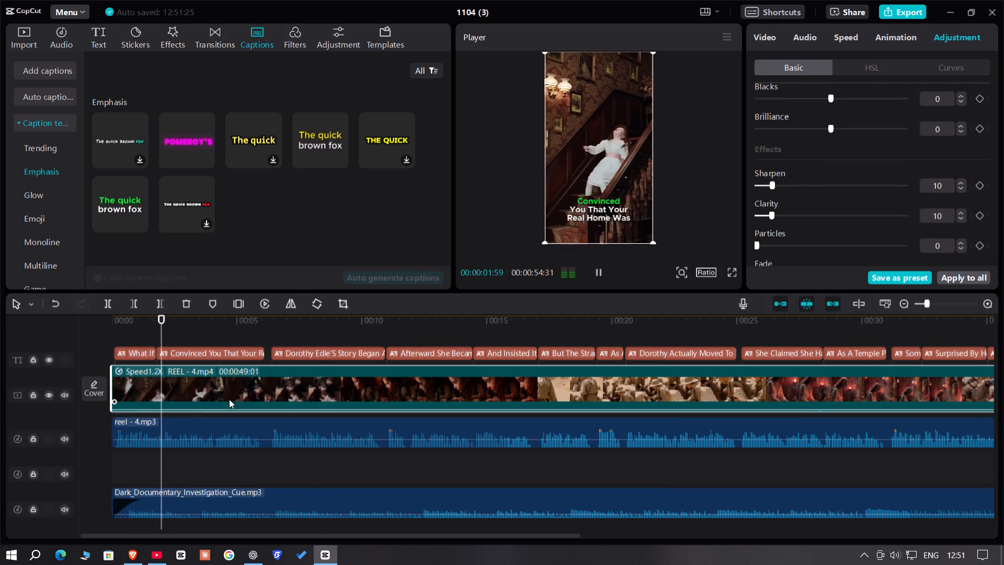
key(space)
click(922, 302)
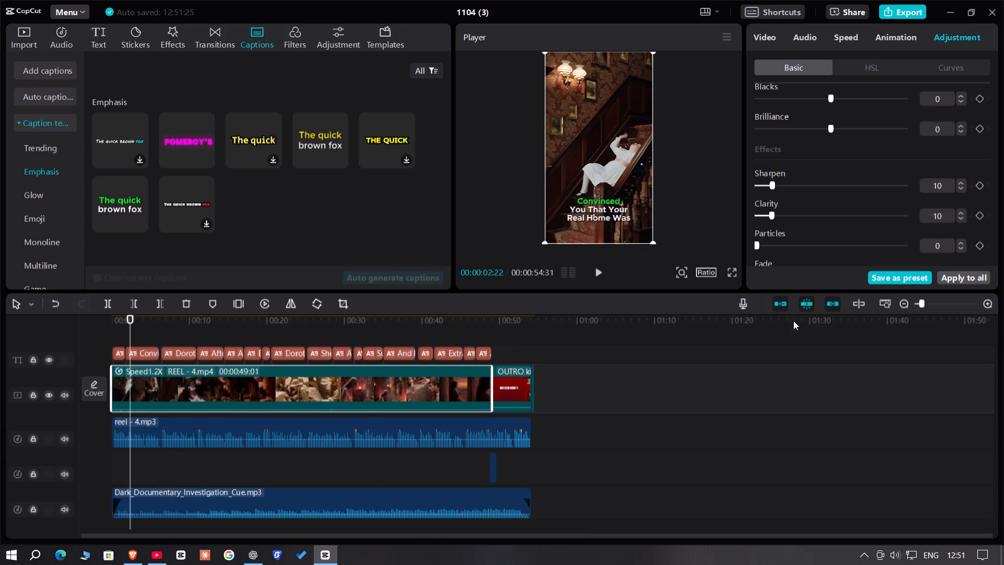
double_click(334, 338)
click(335, 315)
drag(335, 315, 420, 351)
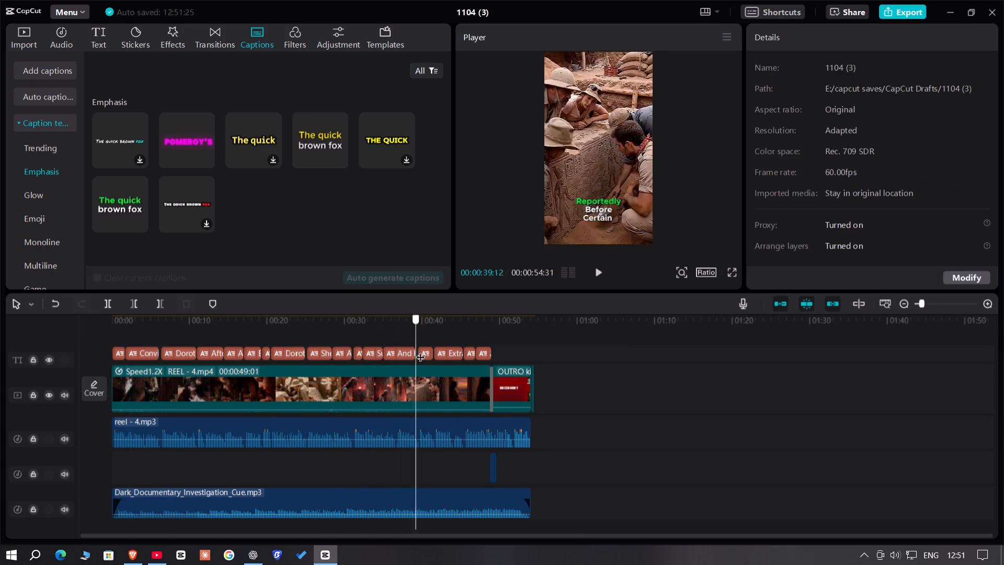
drag(420, 351, 528, 412)
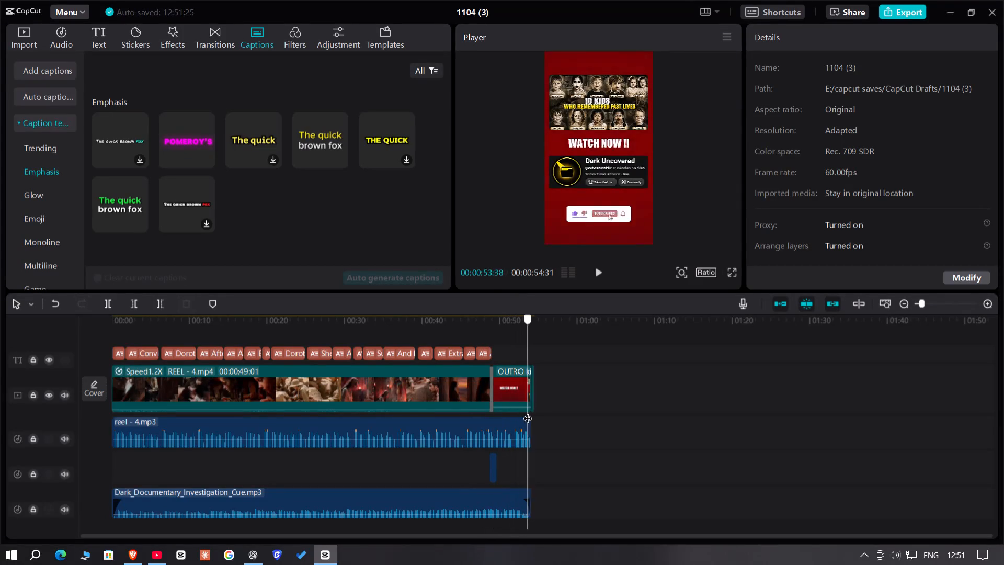
drag(528, 412, 486, 421)
key(space)
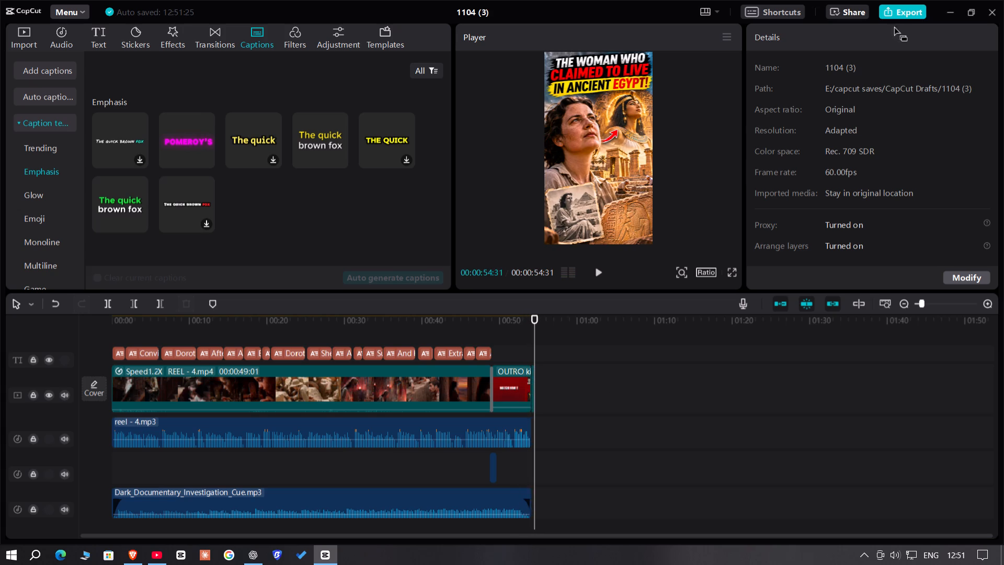
Export the video as "KID REEL - 4" at 1080P, H.264, mp4 and 60fps.
click(902, 14)
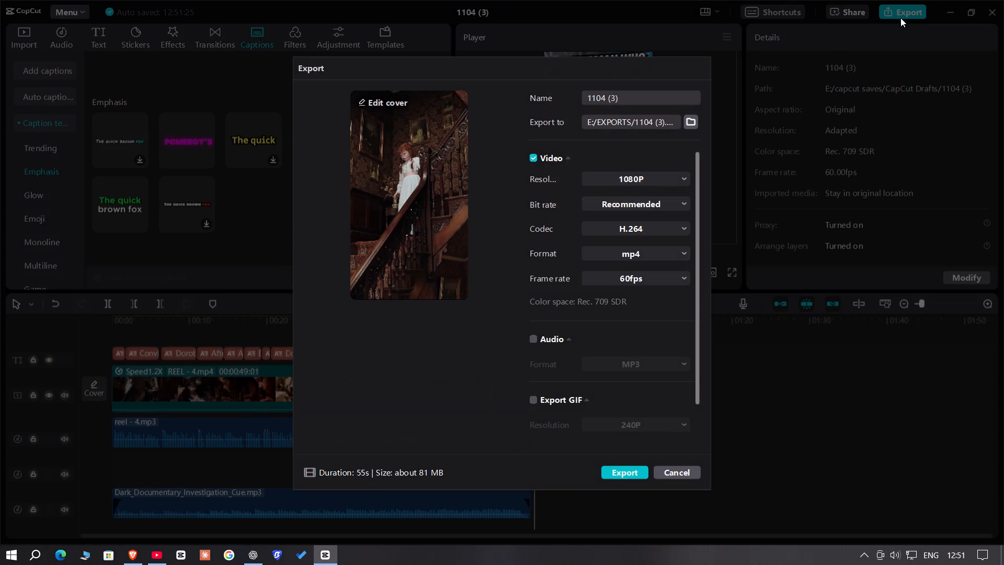
drag(657, 100, 362, 125)
key(BackSpace)
text(KID REEL - 4)
key(Return)
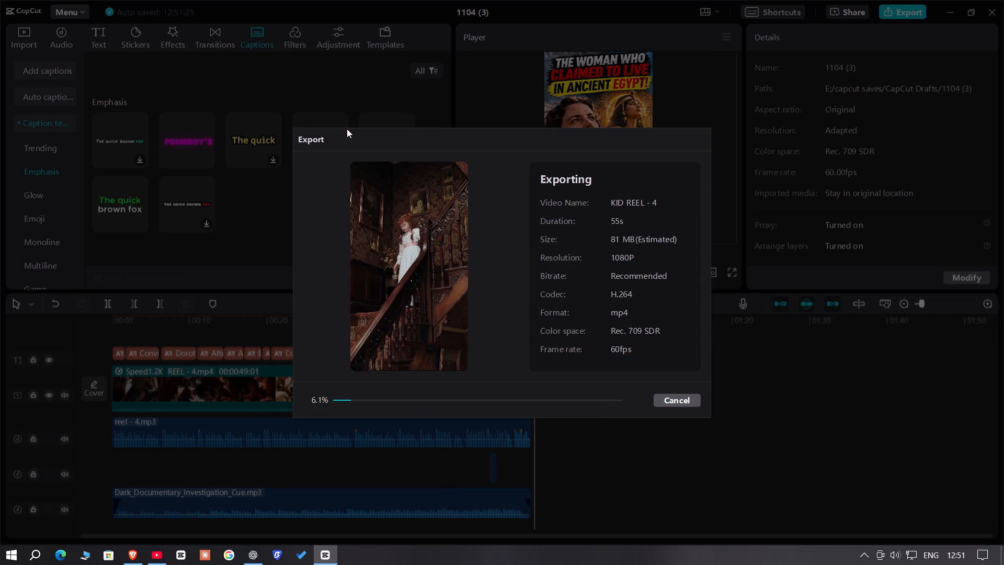
Lower the headphone volume to 51.
click(894, 564)
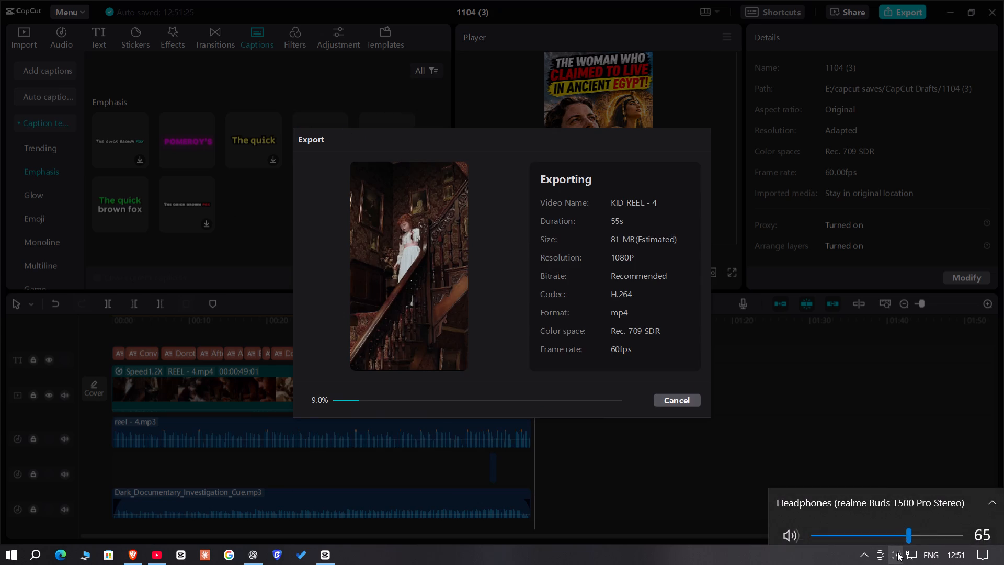
scroll(897, 552, down, 7)
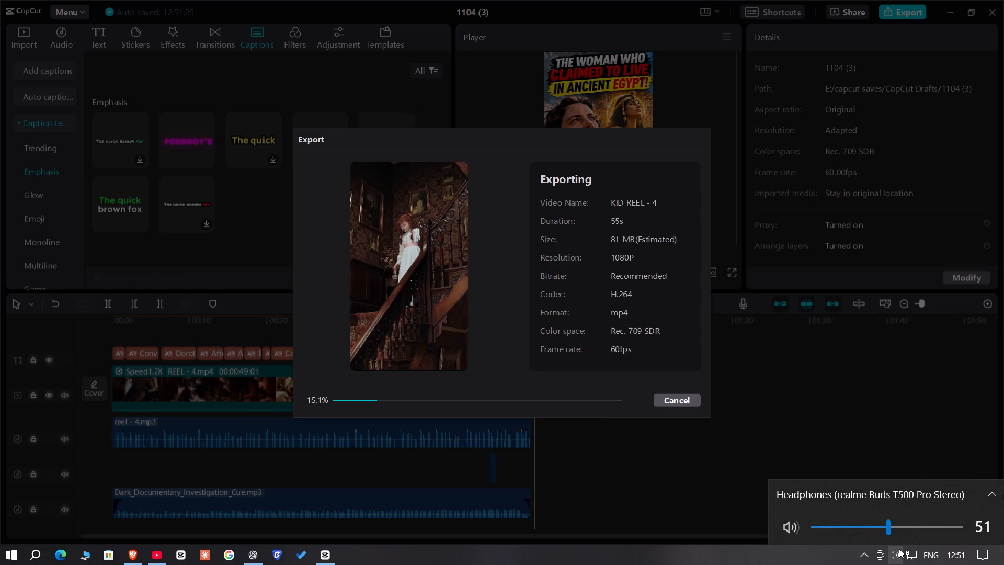
Switch to Brave with the kids reels folder in Google Drive.
click(136, 564)
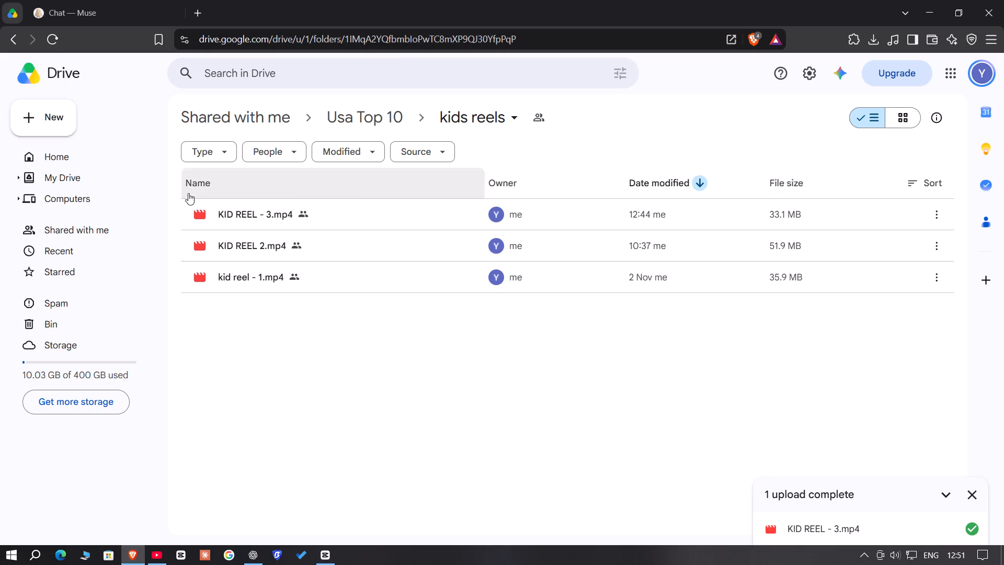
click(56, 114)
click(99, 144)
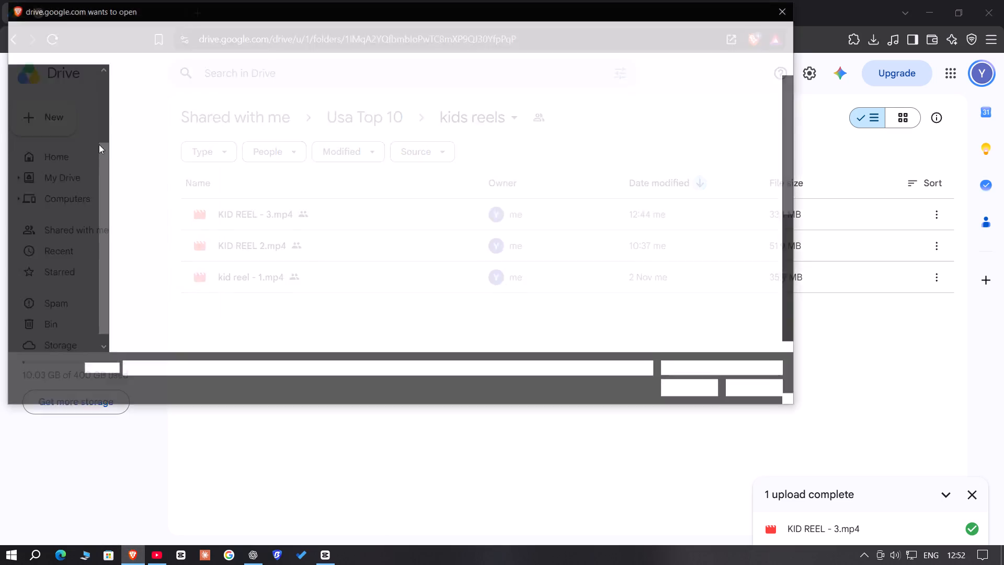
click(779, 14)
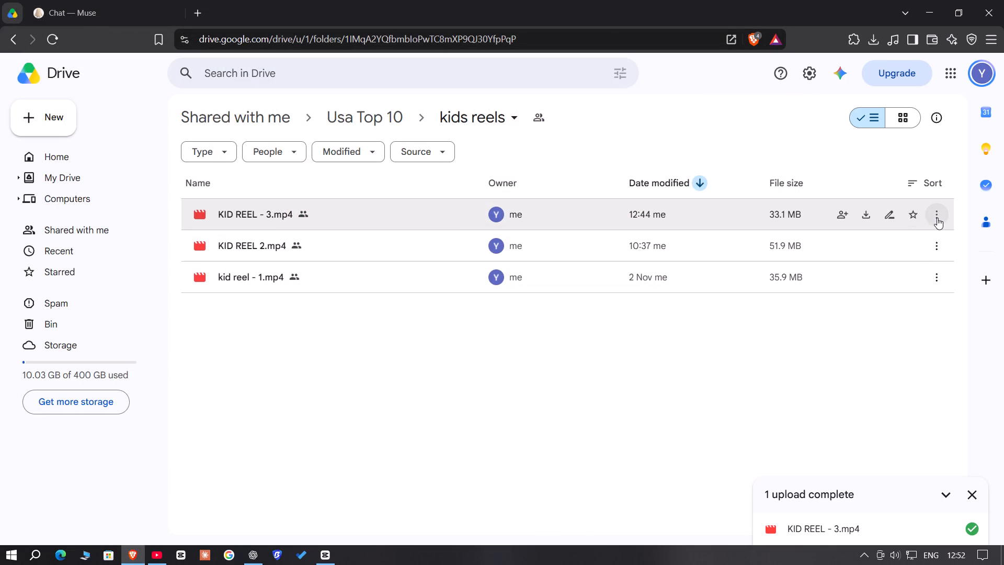
Copy the sharing link of KID REEL - 3.mp4 from the kids reels folder.
click(937, 218)
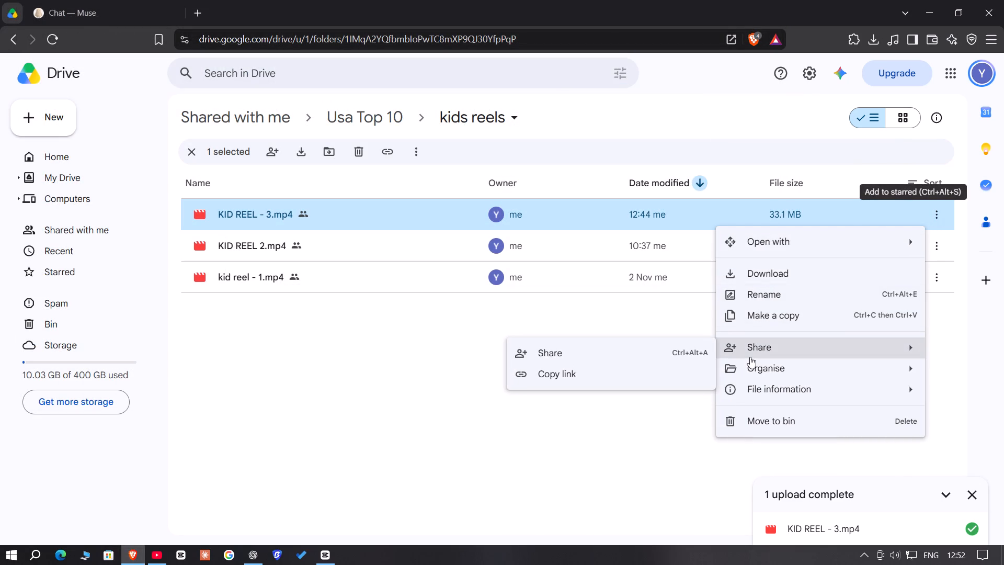
click(598, 376)
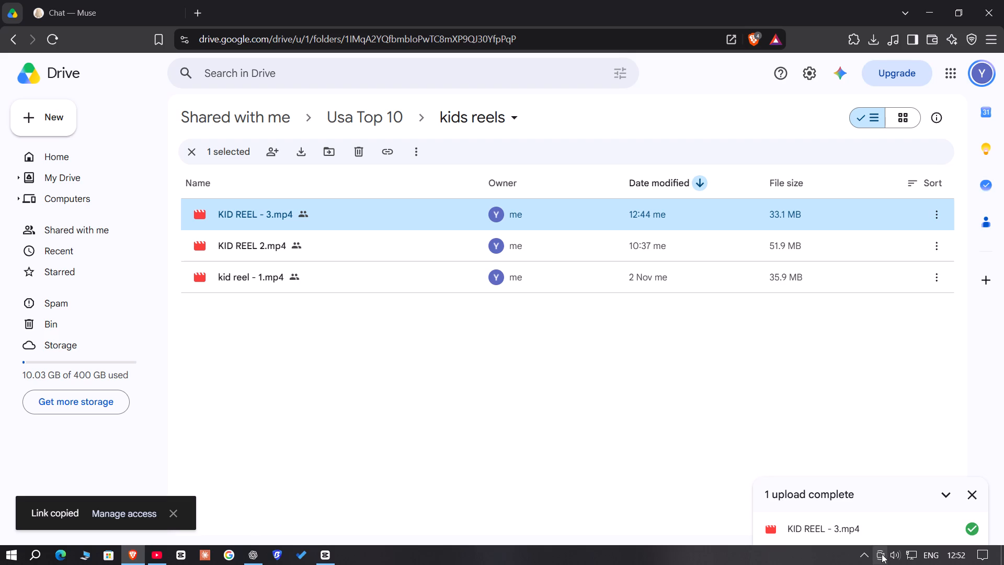
Open the Unigram app from the installed programs.
click(868, 556)
click(0, 564)
scroll(99, 364, down, 7)
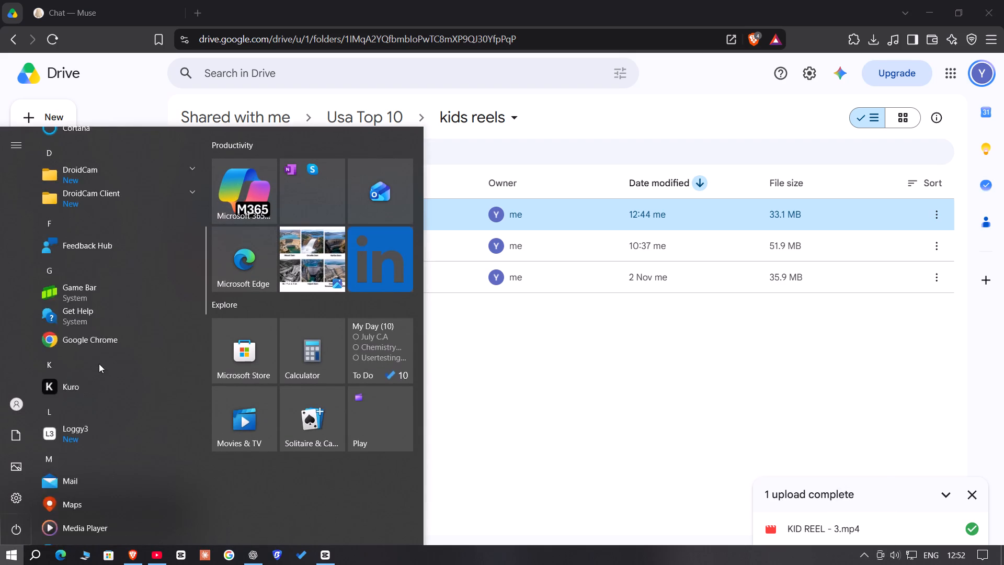
scroll(99, 364, down, 8)
scroll(64, 466, down, 6)
click(78, 334)
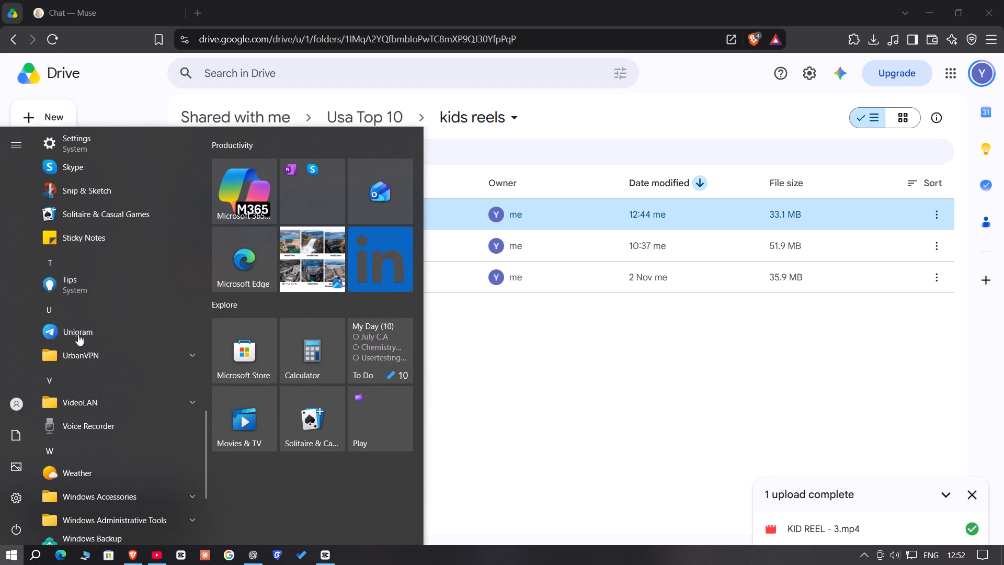
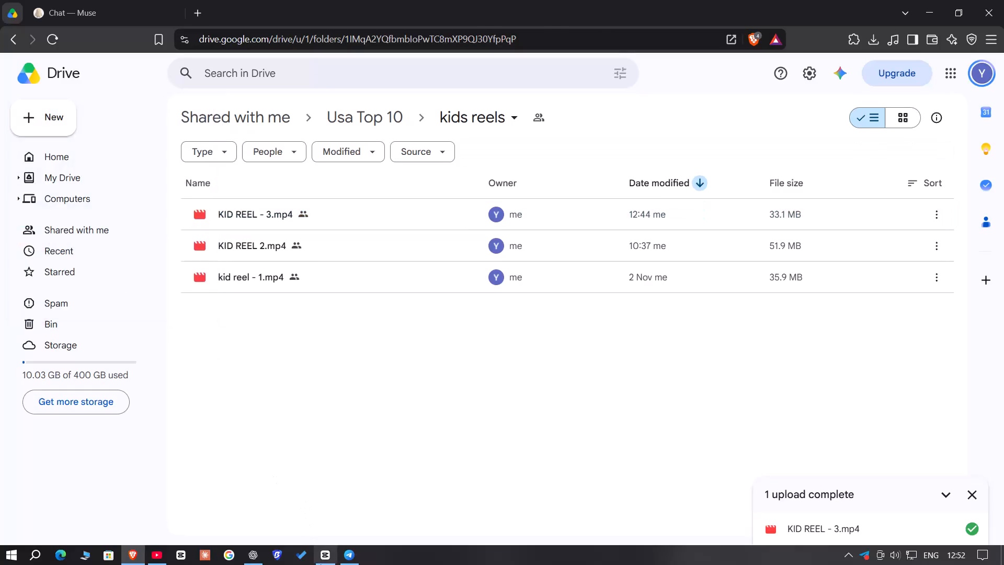
Switch to CapCut, wait for the KID REEL - 4 export to finish, and close the export window.
click(327, 564)
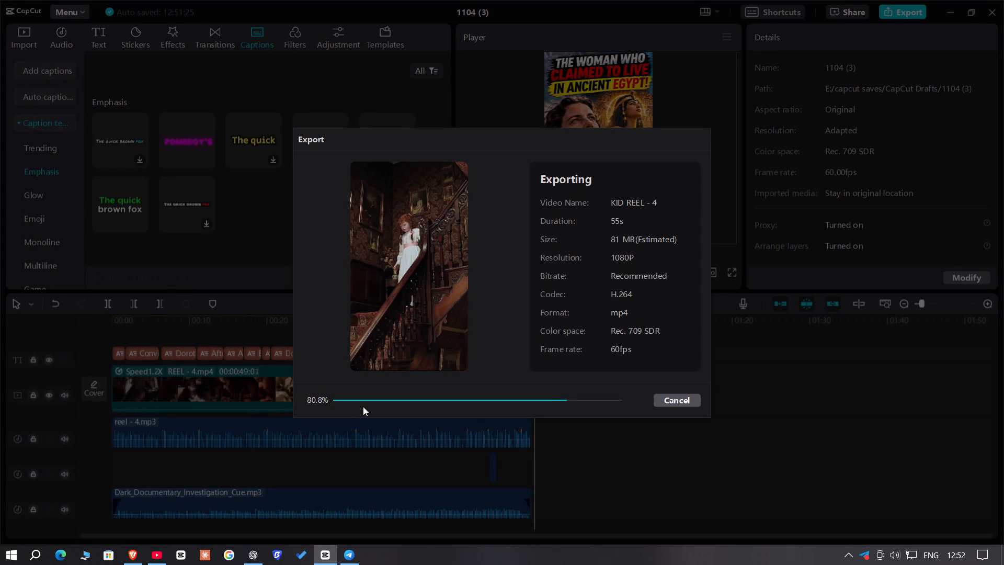
click(141, 554)
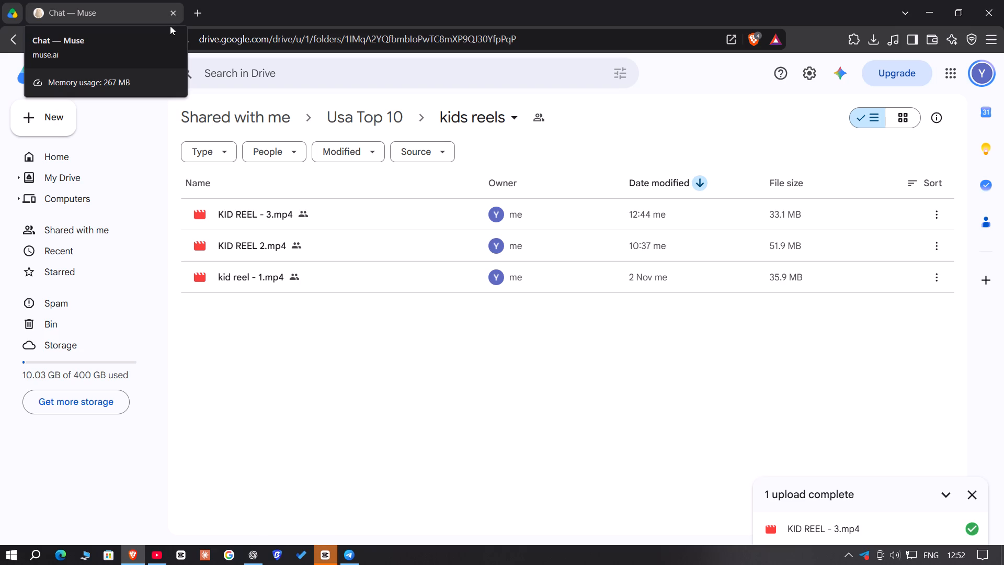
click(335, 562)
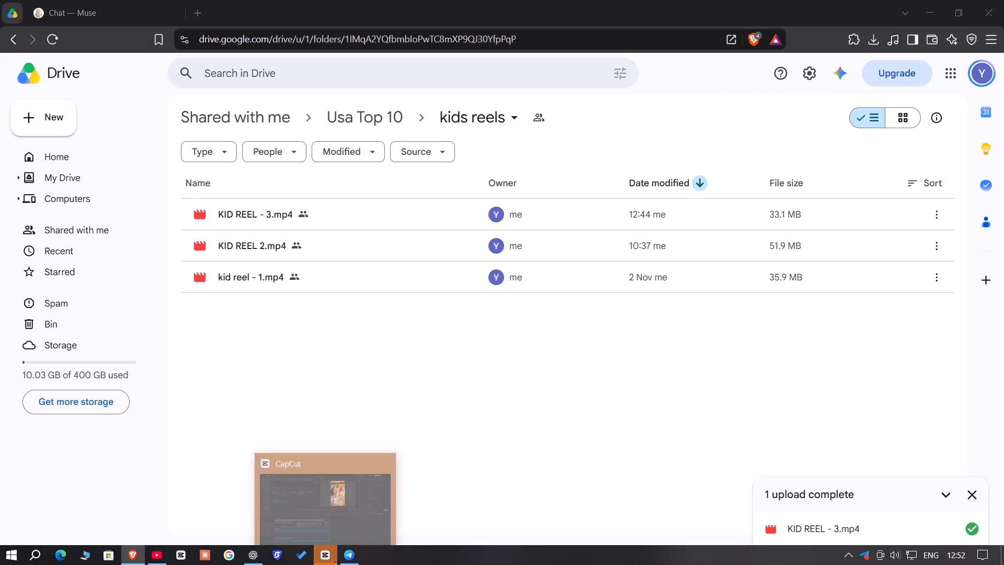
click(686, 461)
click(682, 475)
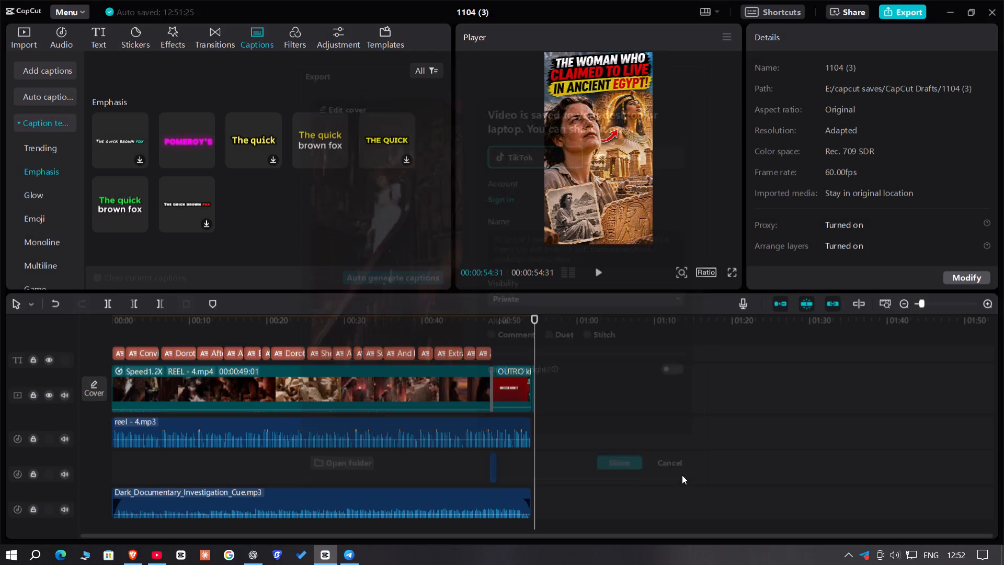
Switch to Brave and upload KID REEL - 4 from the EXPORTS folder into the kids reels Drive folder.
click(130, 548)
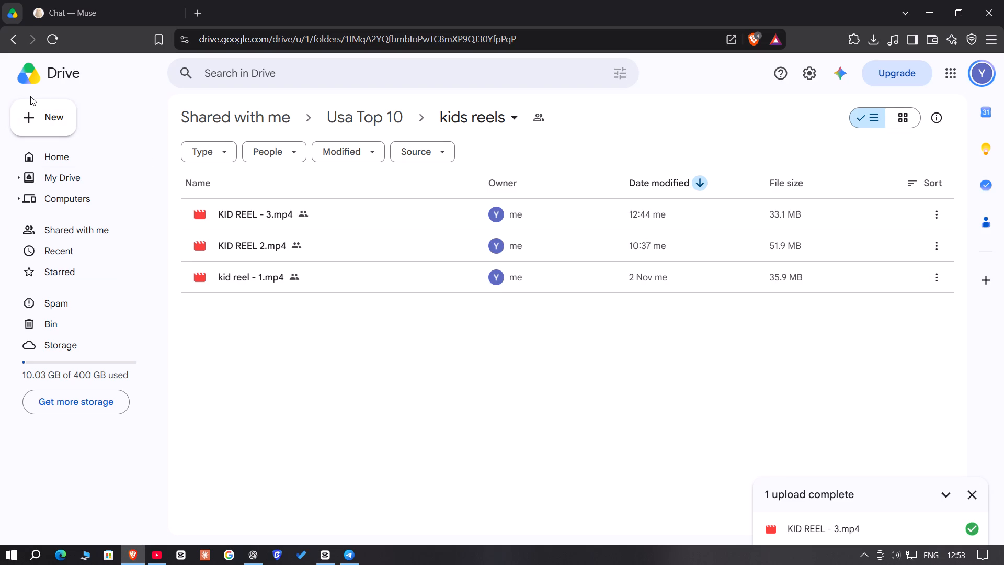
click(41, 118)
click(89, 150)
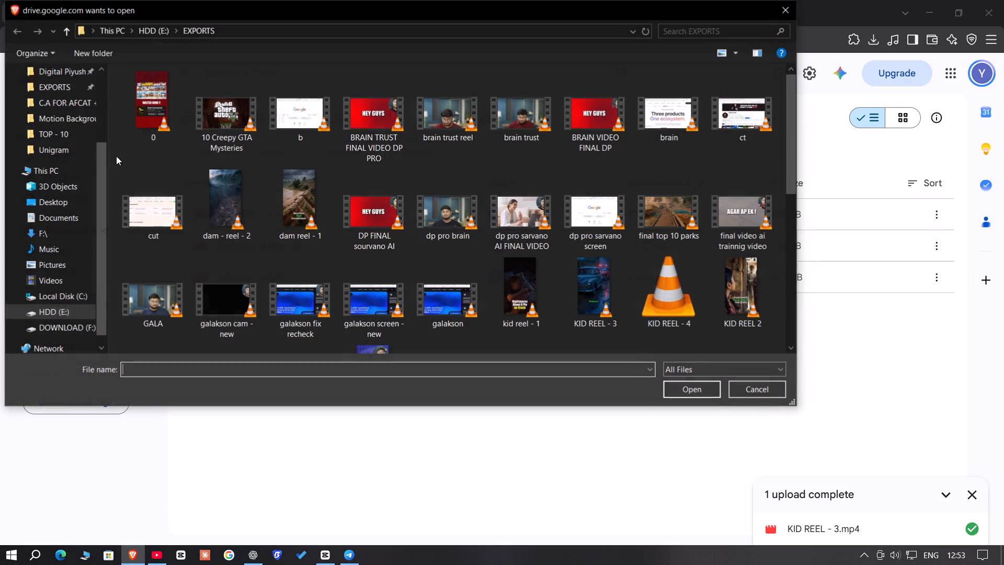
double_click(694, 286)
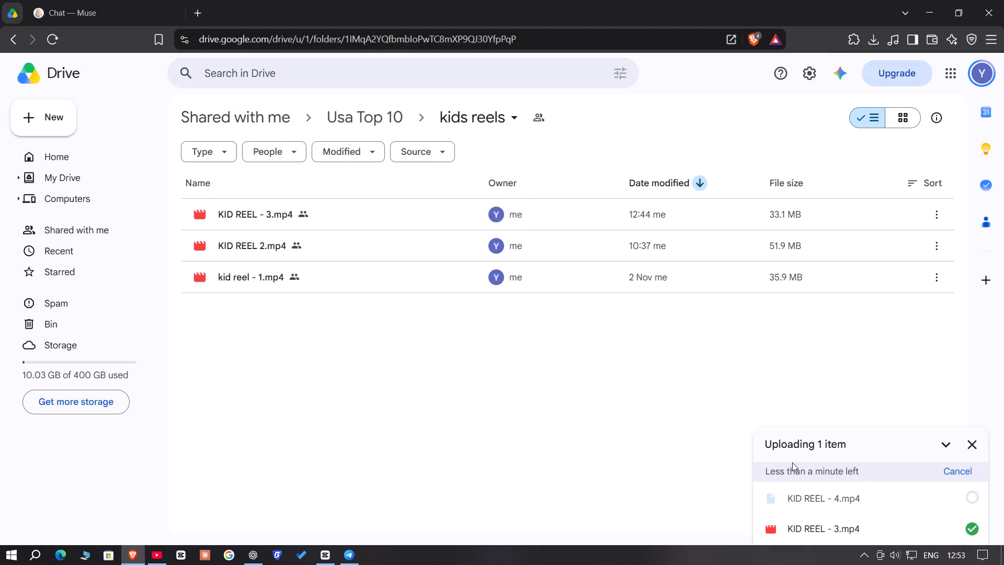
Switch to CapCut and move the playhead back to the start of the reel's timeline.
click(332, 558)
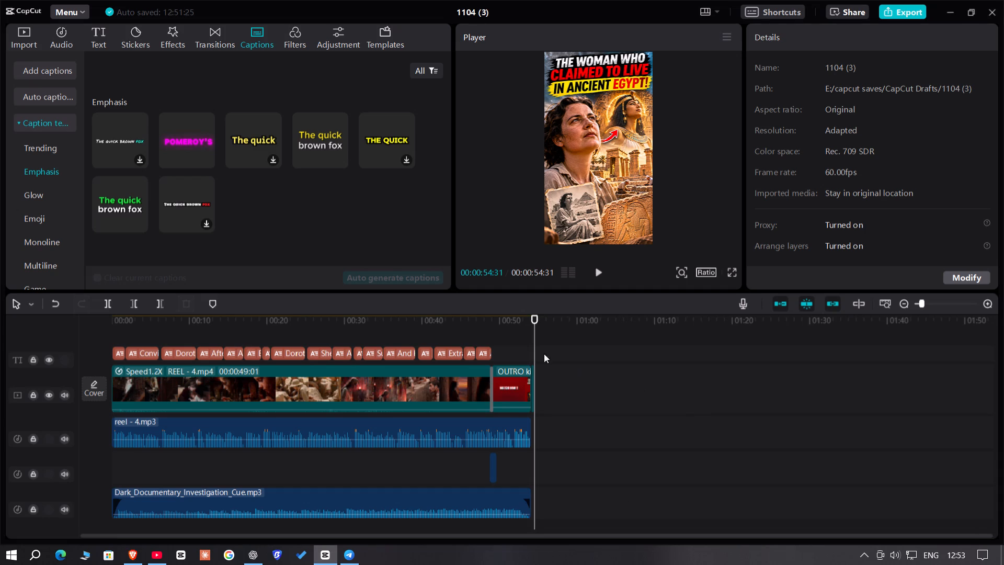
click(535, 334)
drag(535, 334, 619, 349)
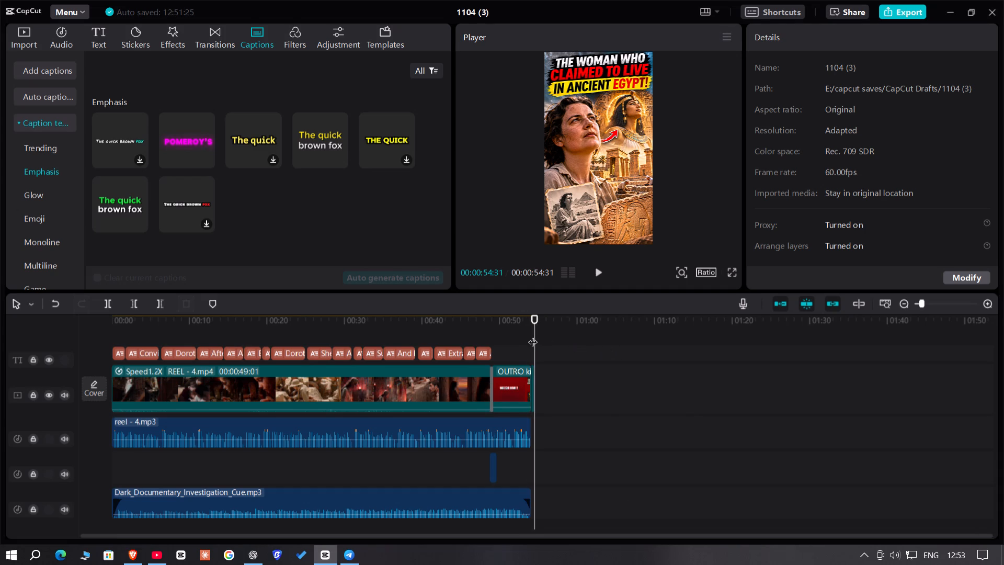
click(533, 335)
drag(533, 335, 278, 351)
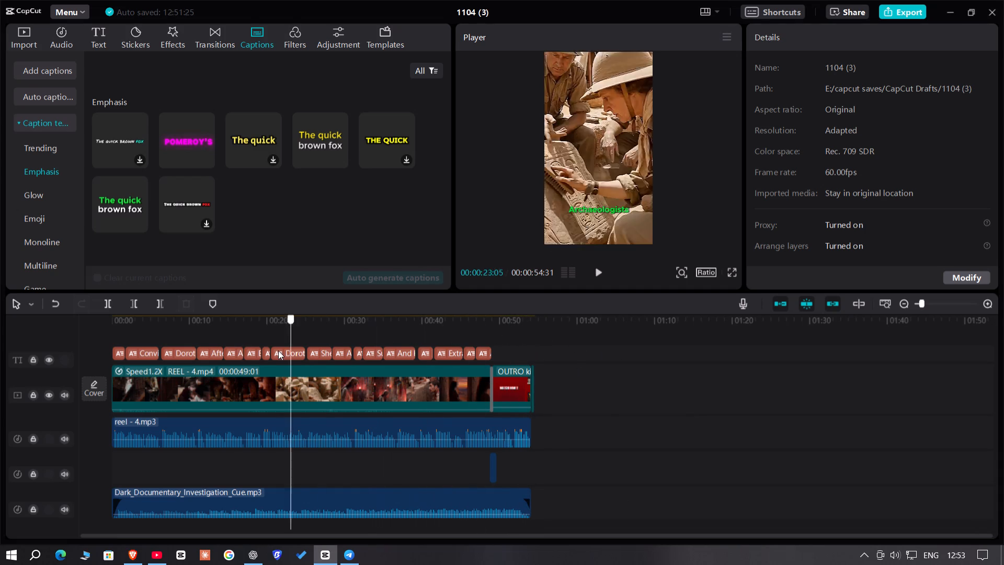
drag(278, 351, 25, 370)
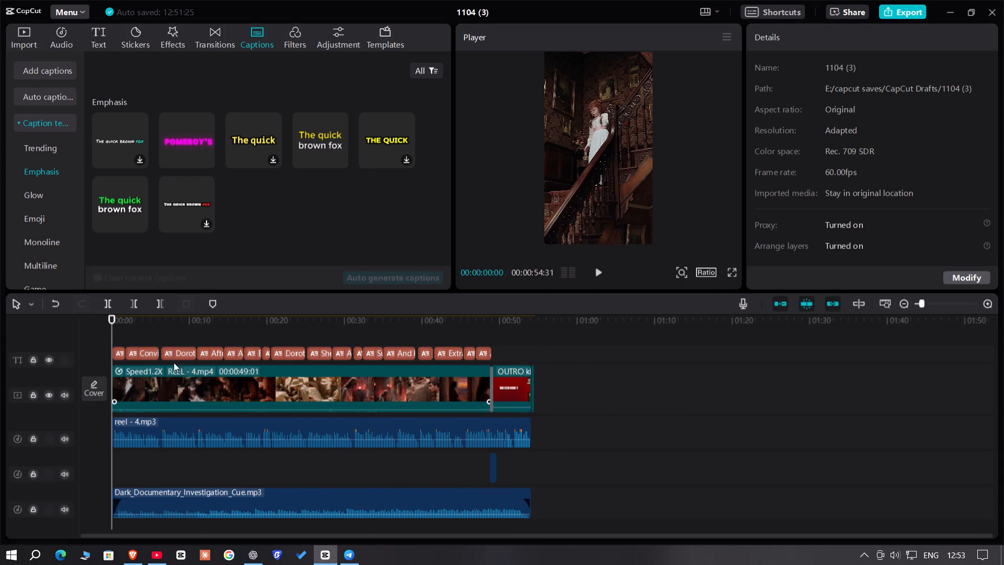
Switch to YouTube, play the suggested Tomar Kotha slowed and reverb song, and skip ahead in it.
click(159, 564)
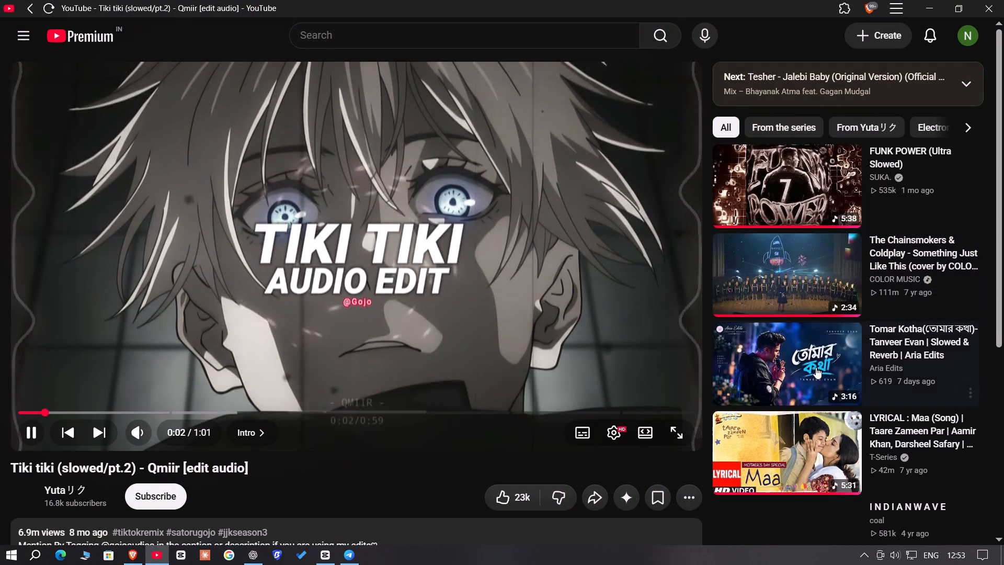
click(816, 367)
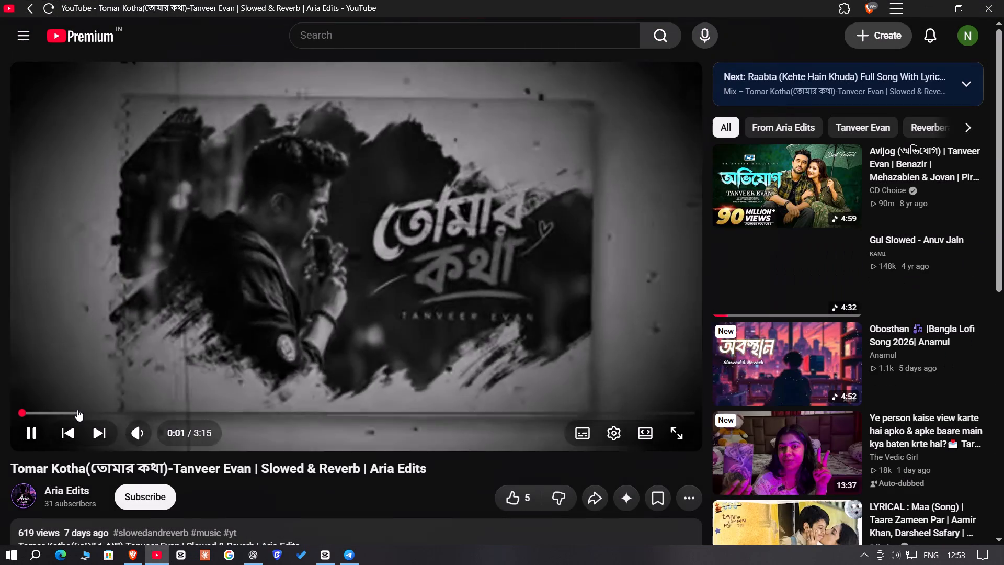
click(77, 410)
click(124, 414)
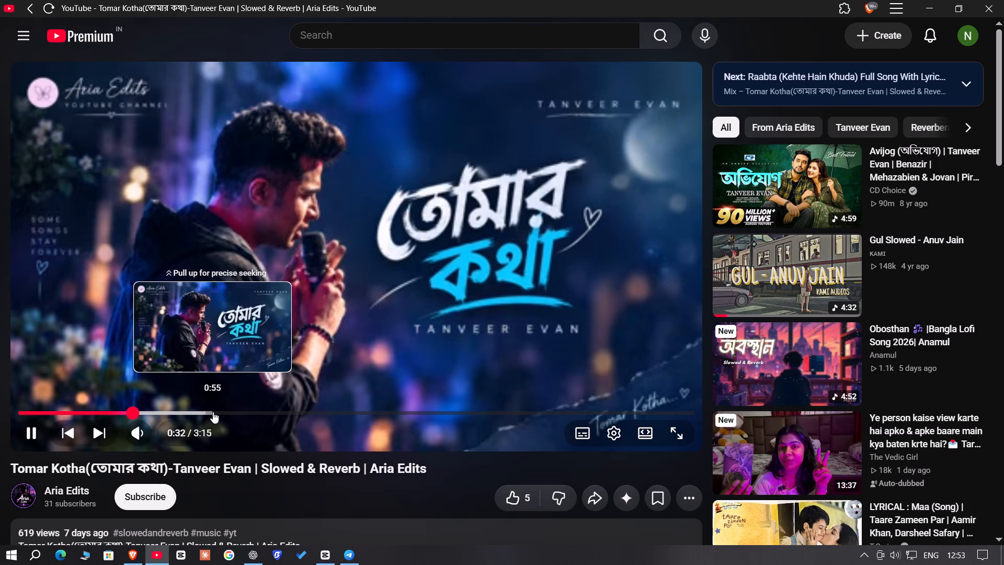
Play Gul Slowed - Anuv Jain from 0:14 and minimise the YouTube window.
click(778, 284)
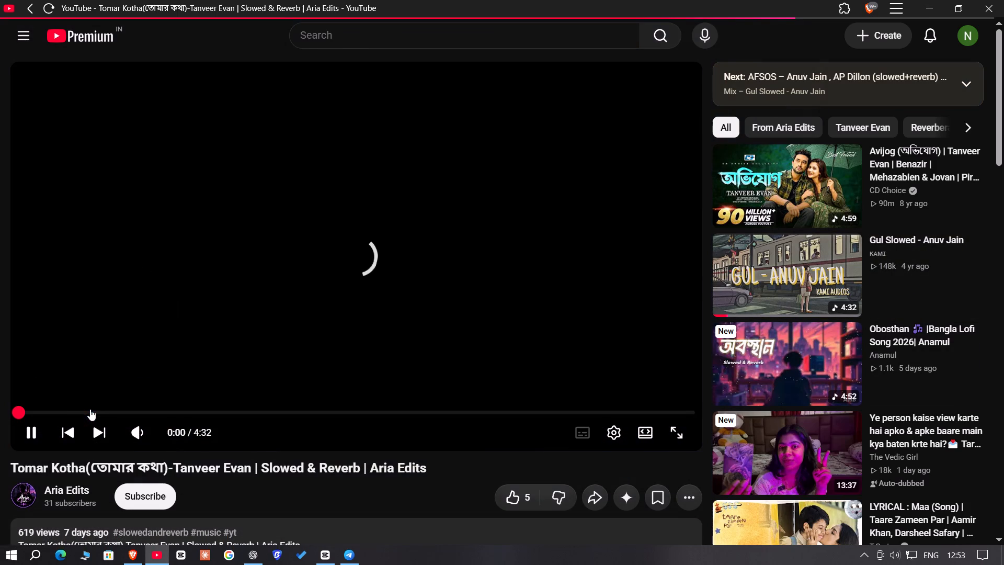
click(54, 411)
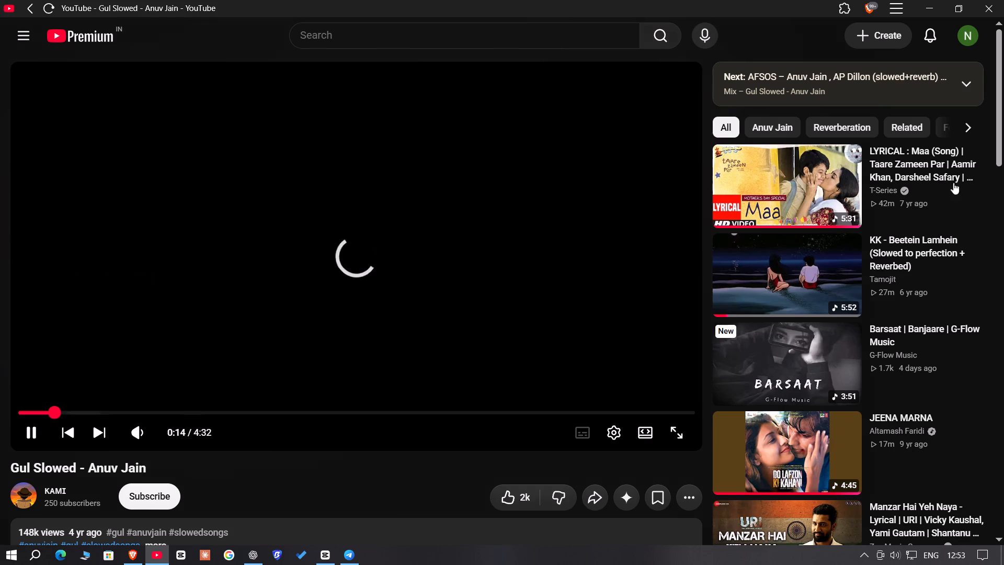
click(926, 0)
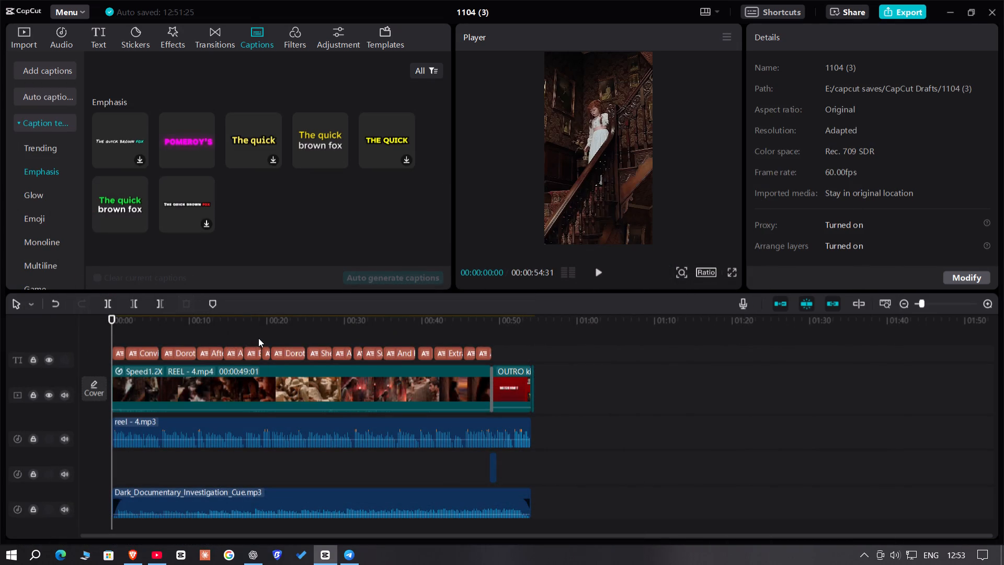
Switch to Brave and copy the sharing link of KID REEL - 4.mp4 from the kids reels folder.
click(135, 558)
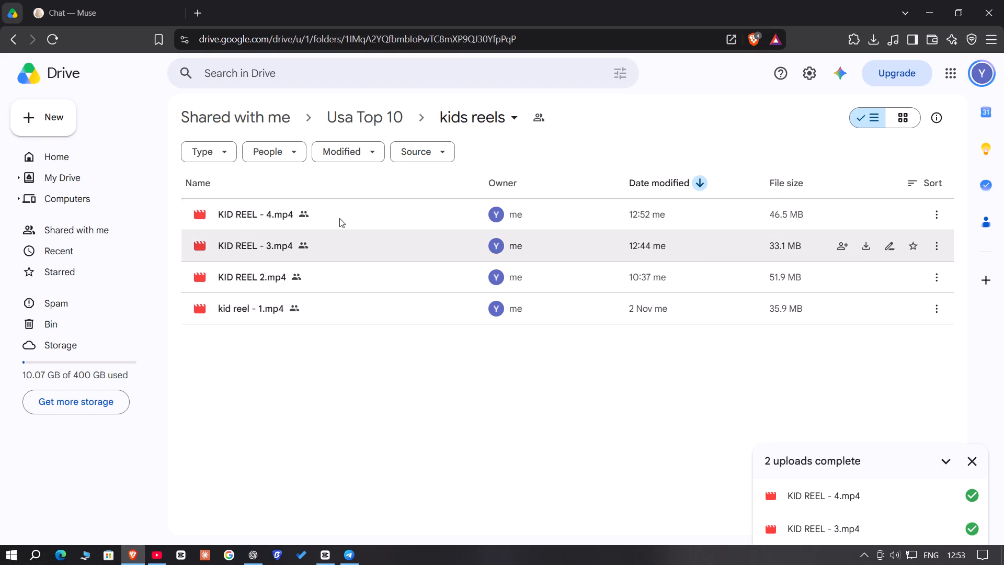
click(936, 209)
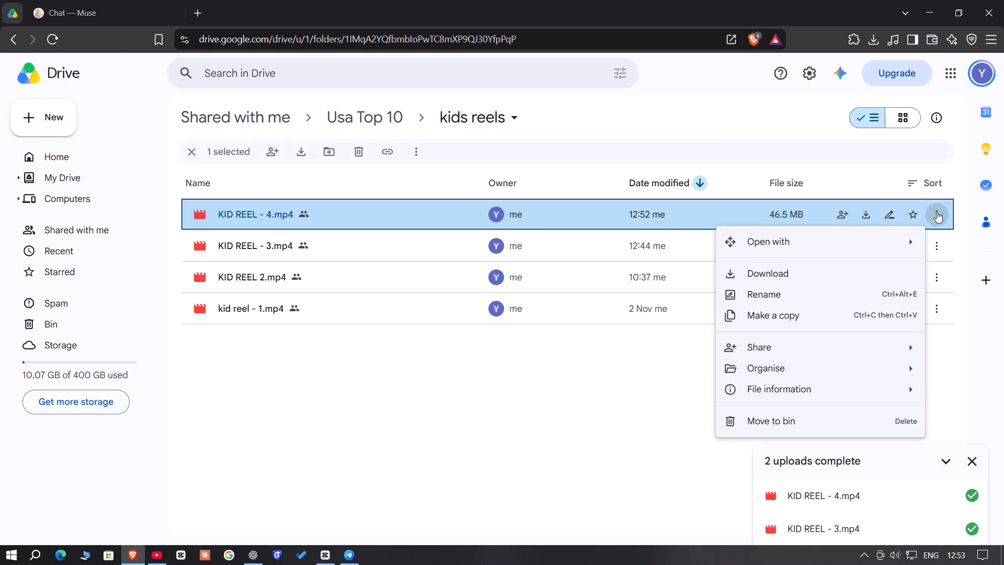
click(770, 351)
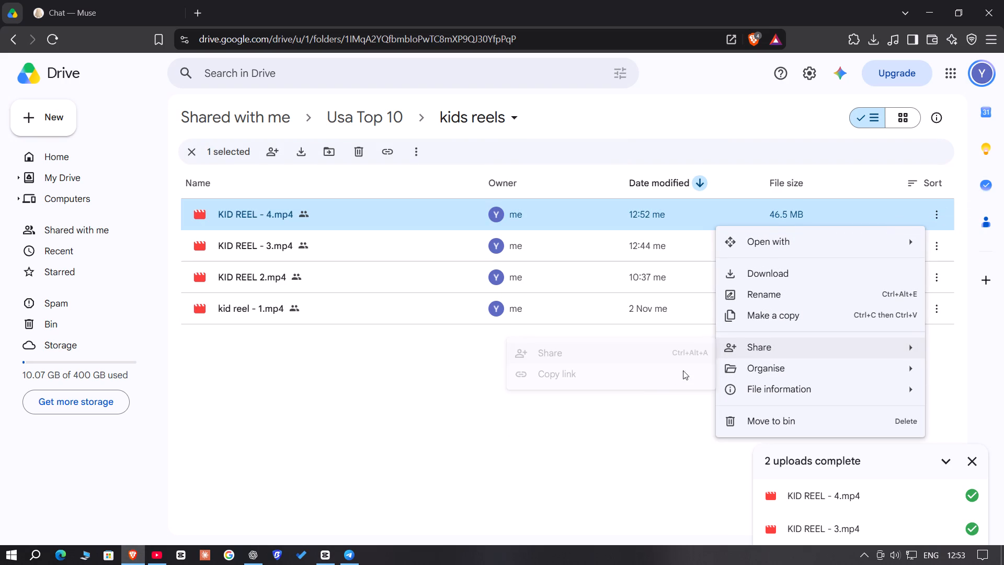
click(757, 347)
click(584, 381)
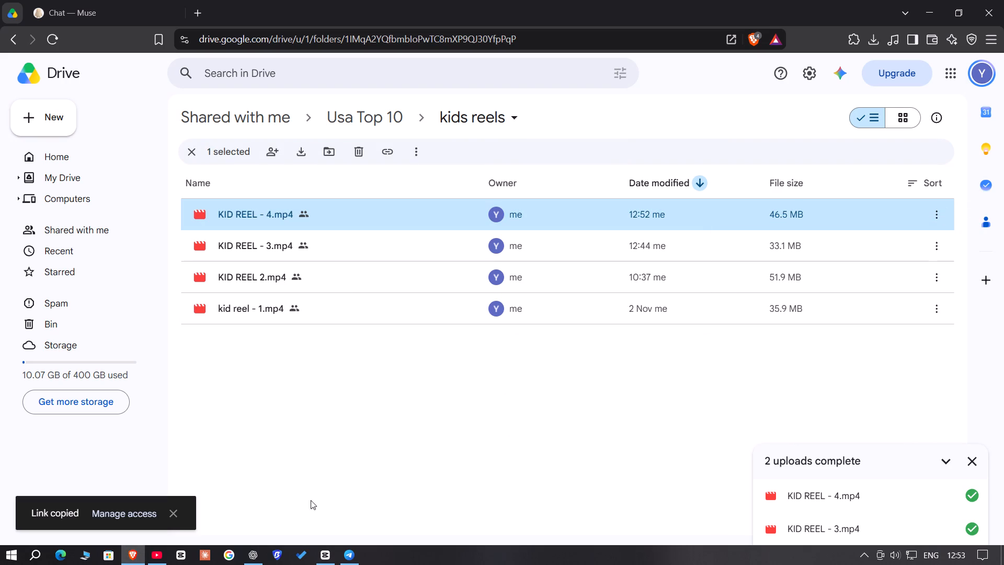
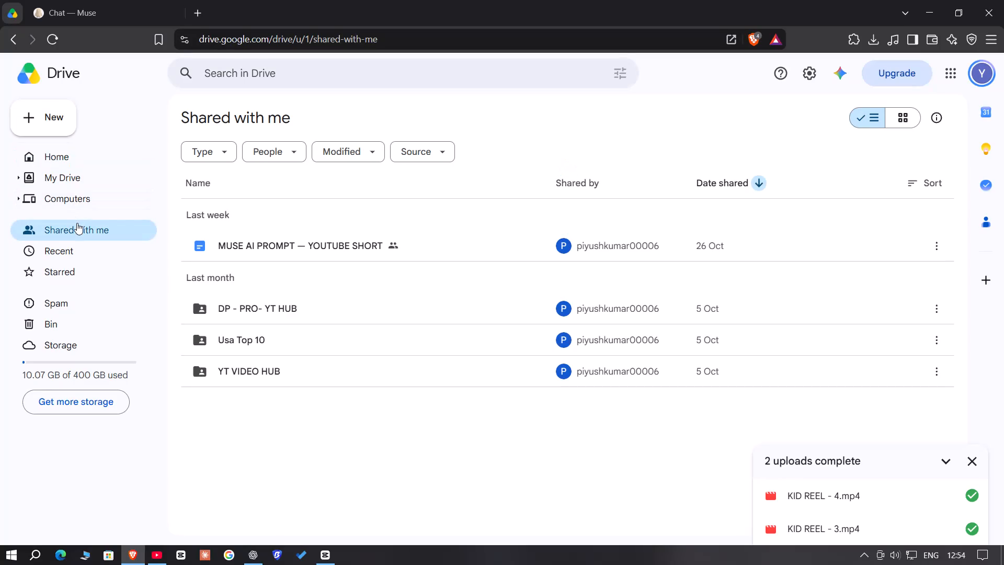
Download the YT SHORT folder from the sourvano AI folder inside the shared YT VIDEO HUB folder.
double_click(259, 373)
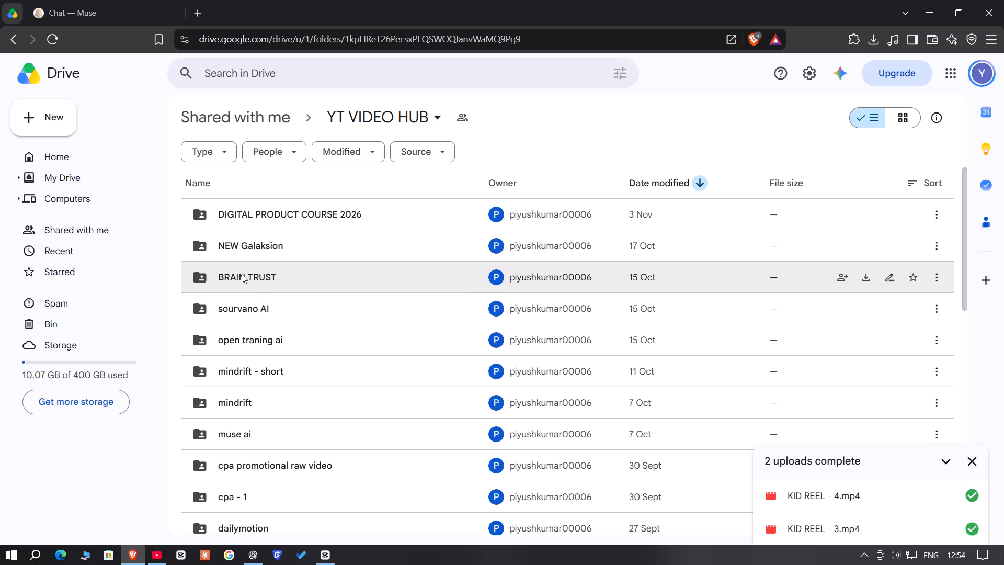
double_click(241, 309)
double_click(237, 213)
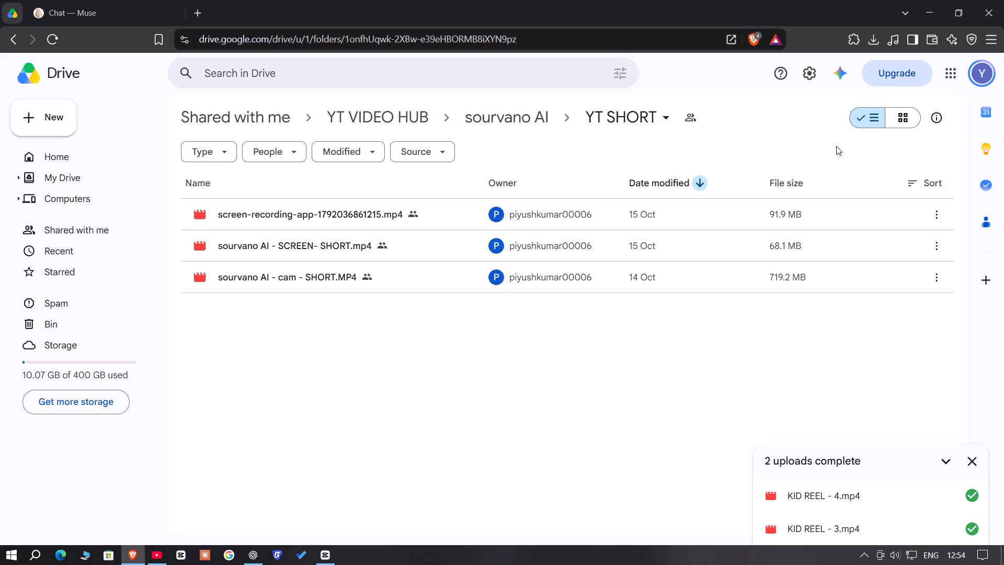
click(11, 44)
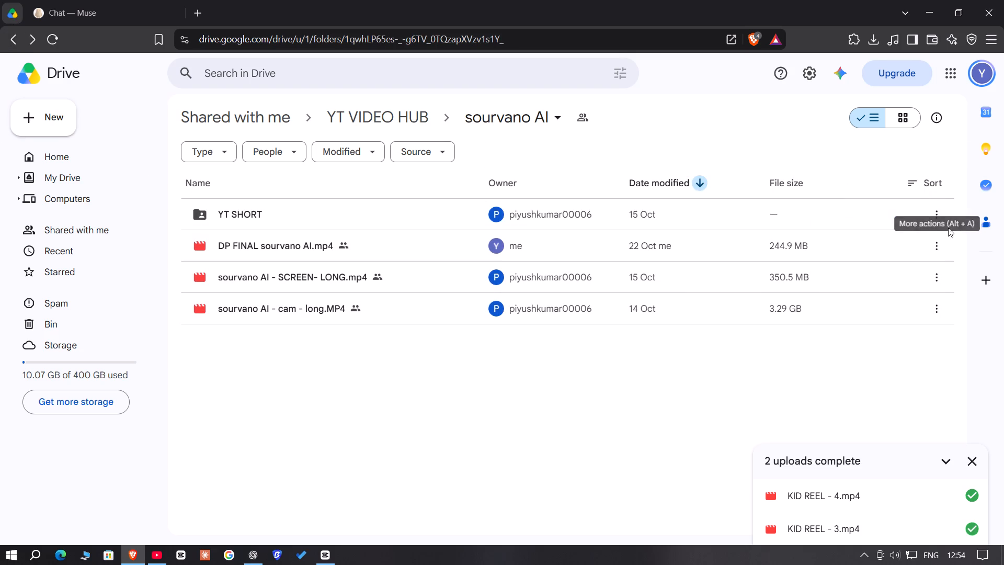
click(935, 212)
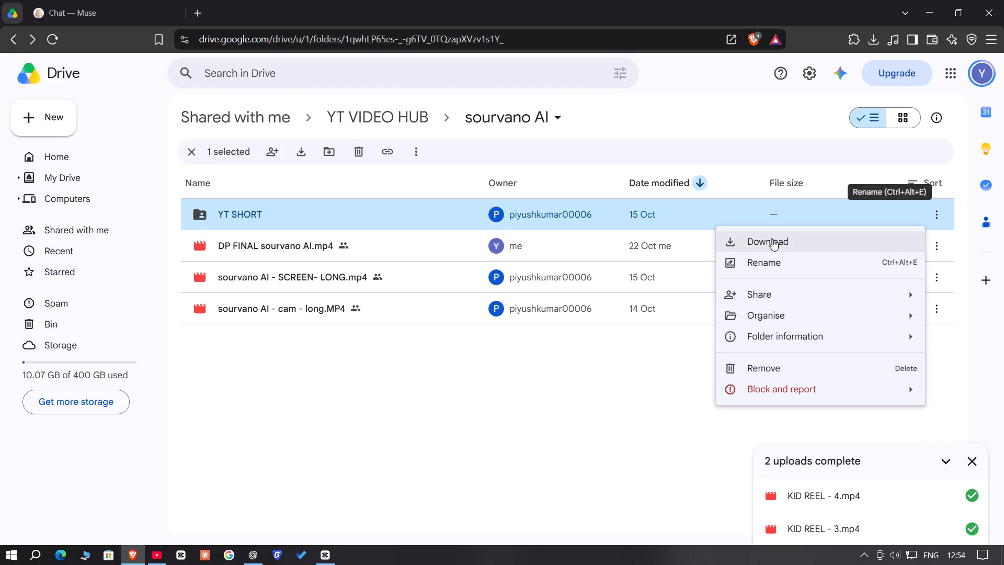
click(772, 239)
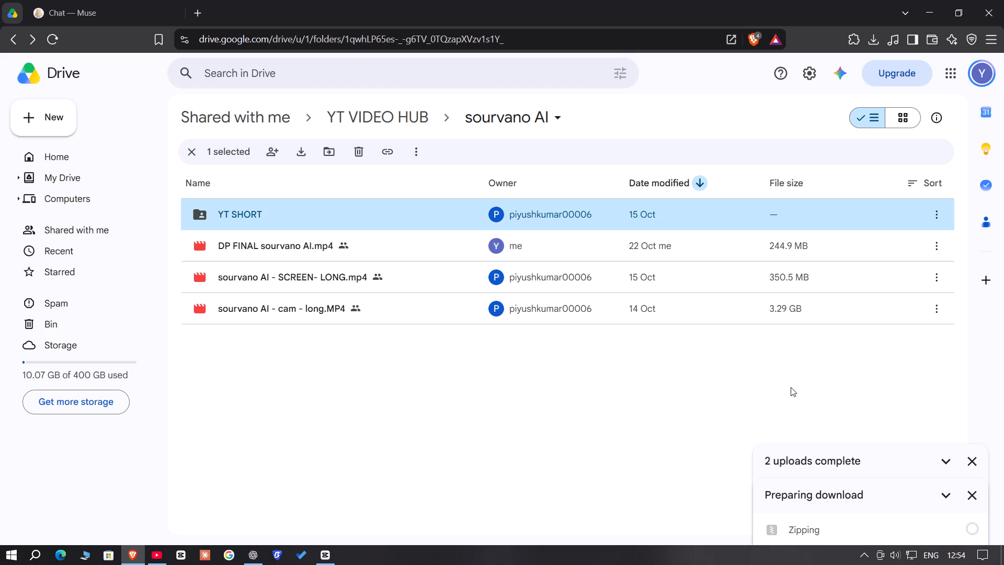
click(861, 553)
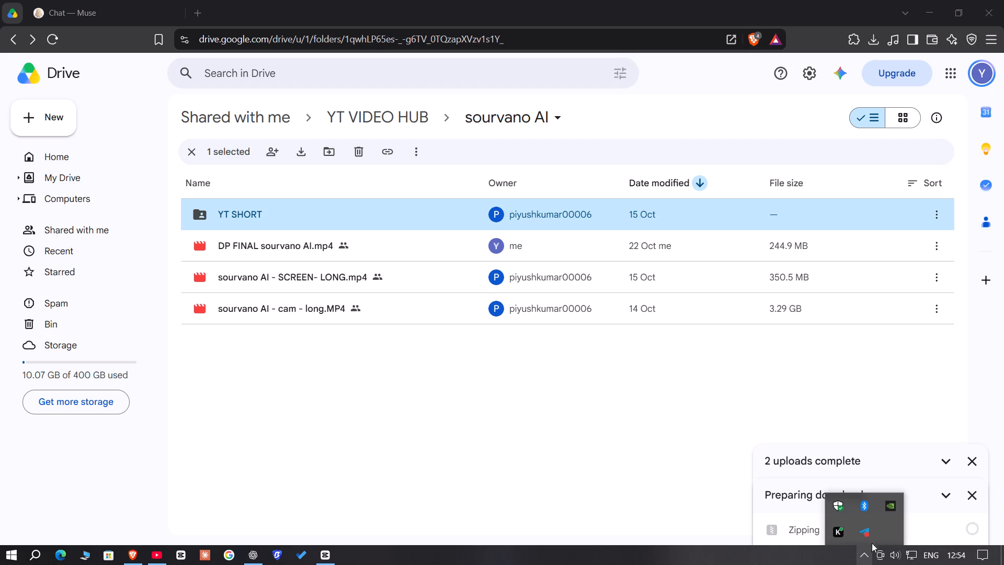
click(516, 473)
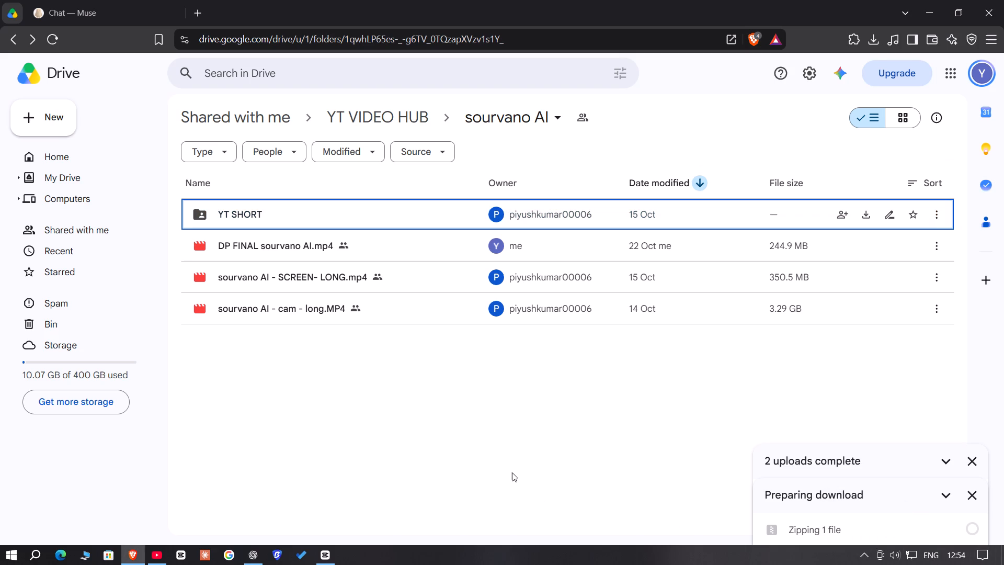
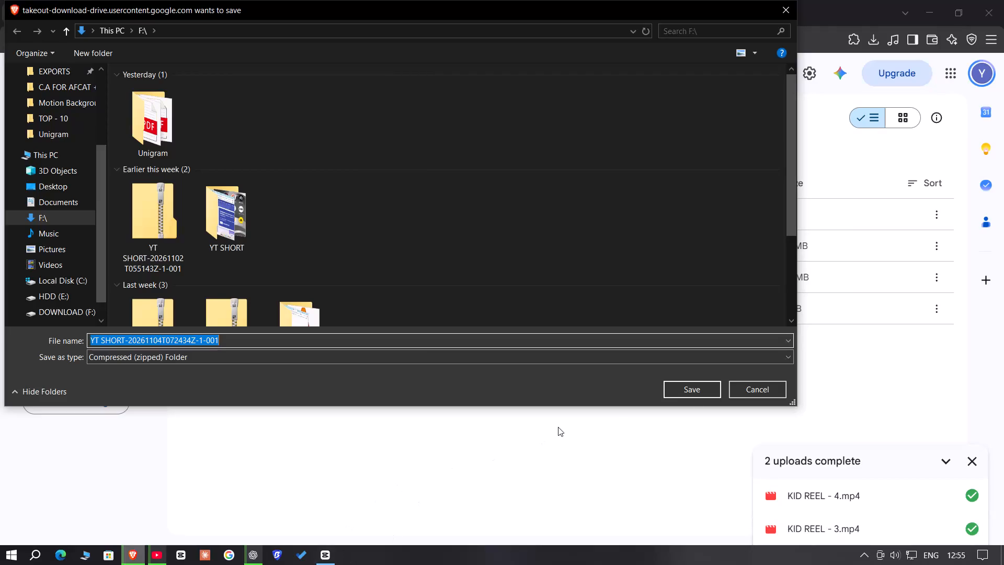
Save the YT SHORT zip archive in the F:\ folder under the suggested file name.
click(703, 395)
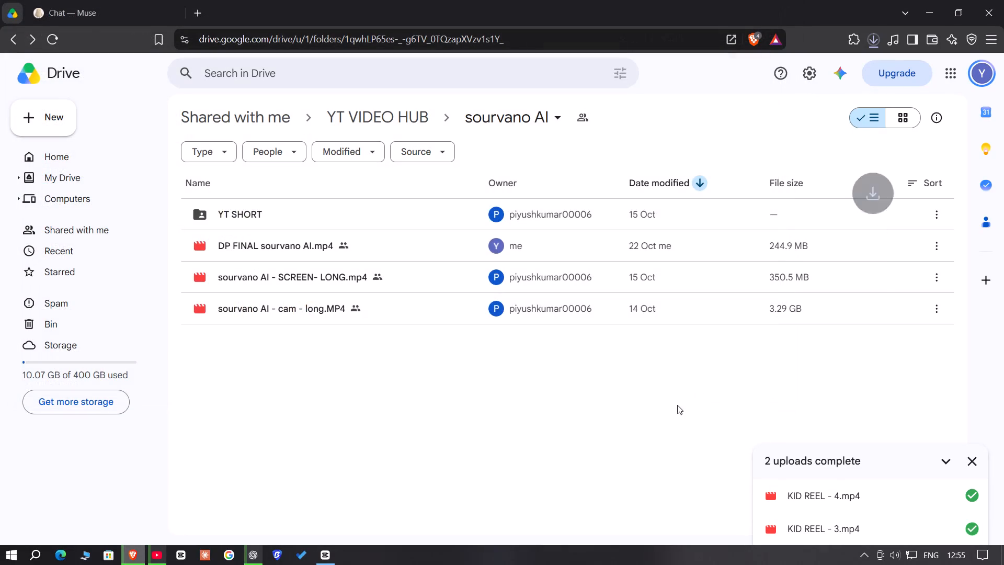
click(872, 31)
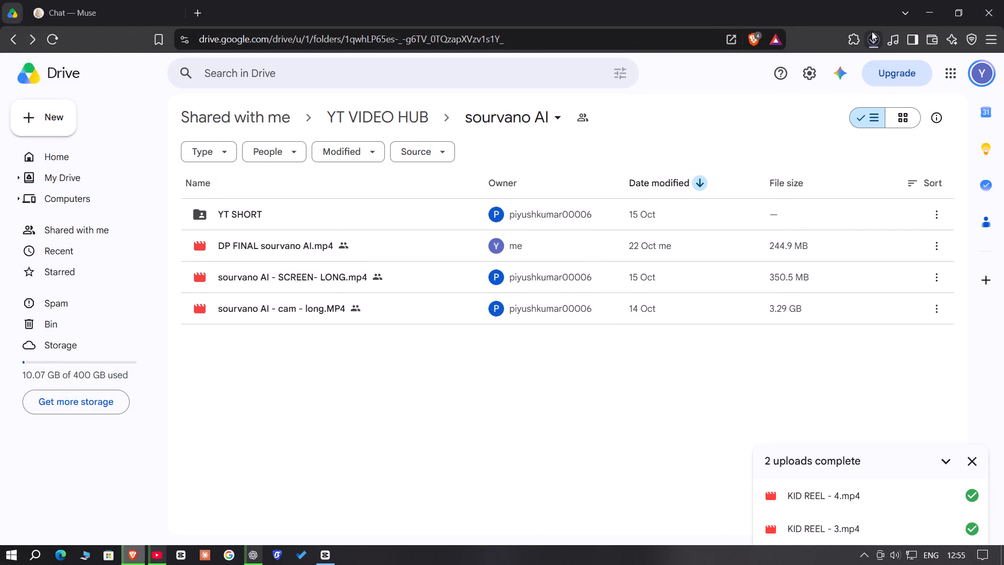
Disconnect the VPN-1 connection.
click(912, 559)
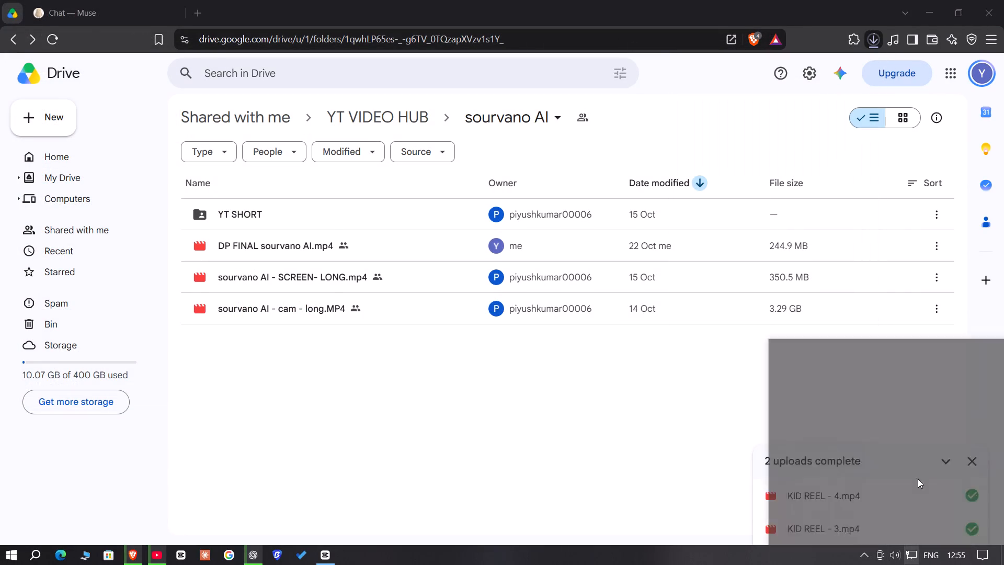
click(839, 386)
click(953, 436)
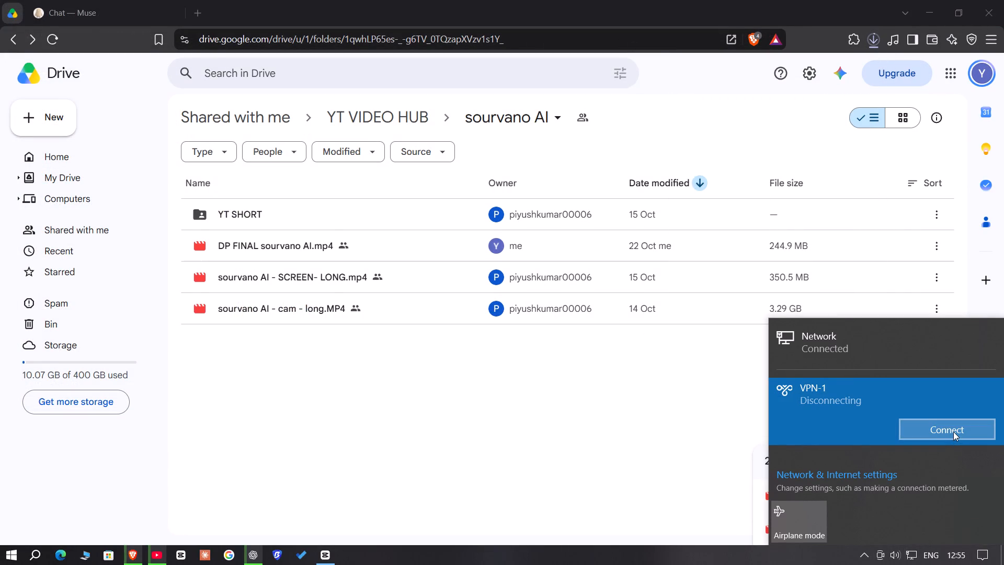
Check the progress of the YT SHORT archive in Brave's recent downloads.
click(871, 28)
click(871, 36)
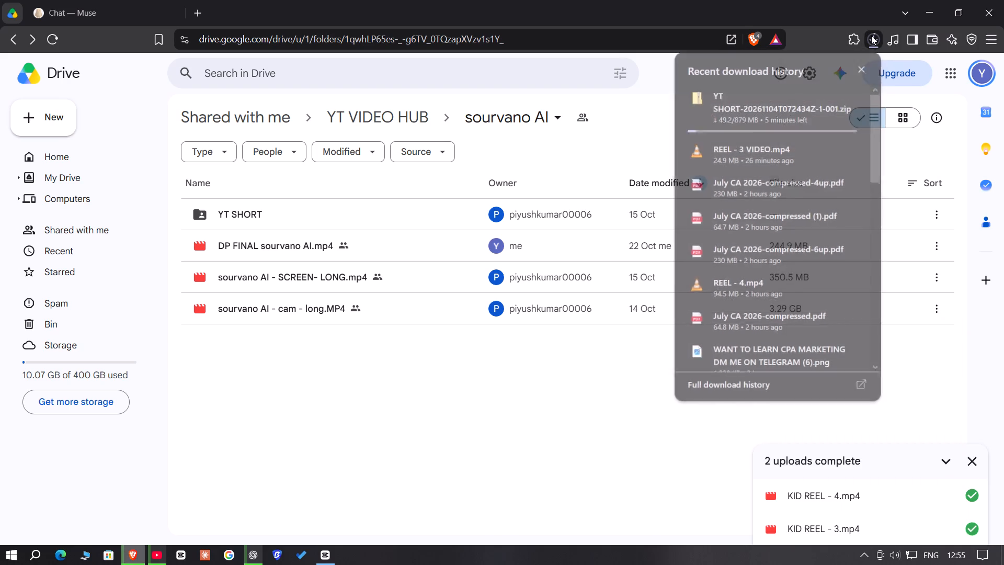
Switch to CapCut and close the 1104 (3) project.
click(317, 564)
click(1003, 12)
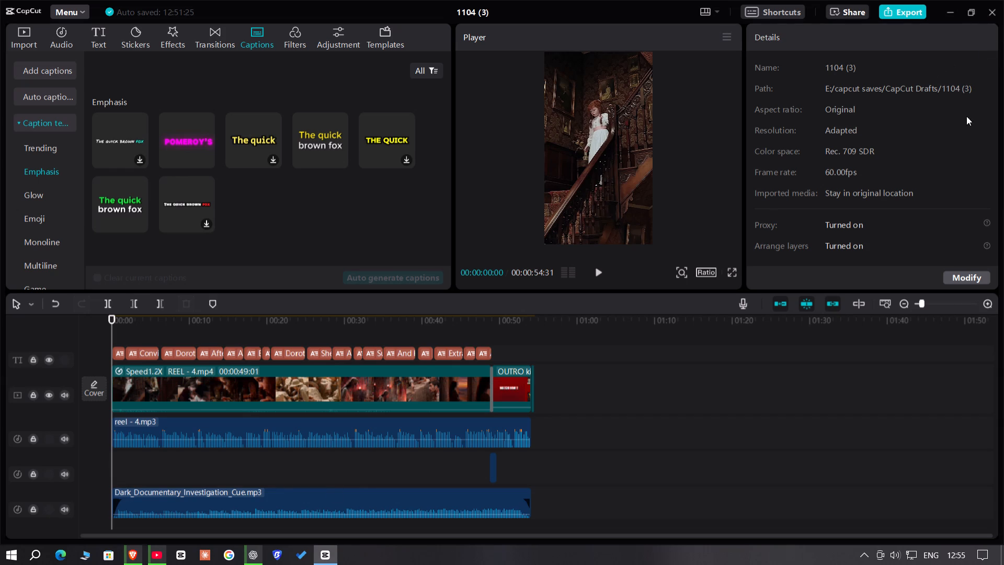
Close the open 1104 (3) video project in the CapCut editor.
click(988, 11)
click(133, 554)
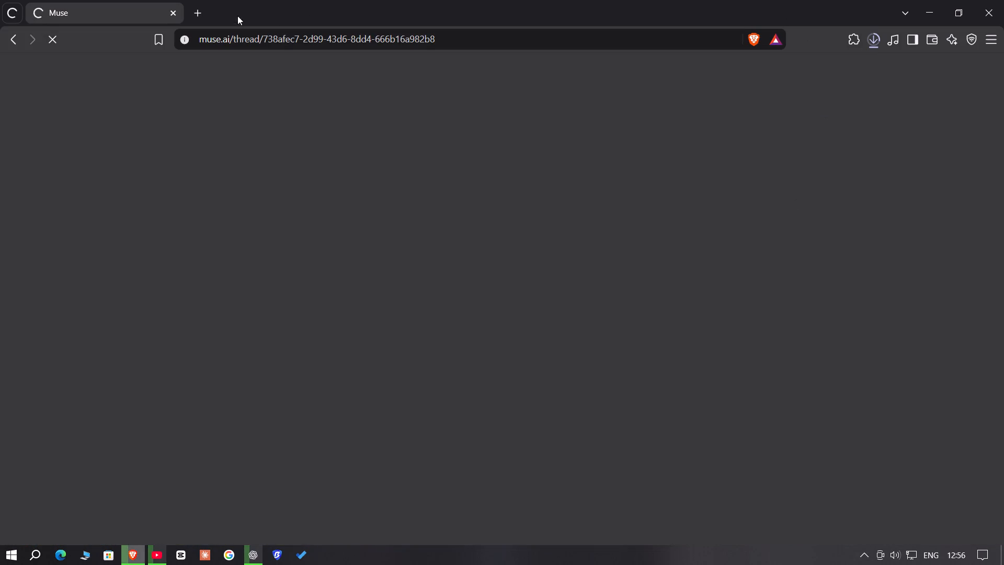
Check the progress of the YT SHORT zip download in Brave.
click(872, 41)
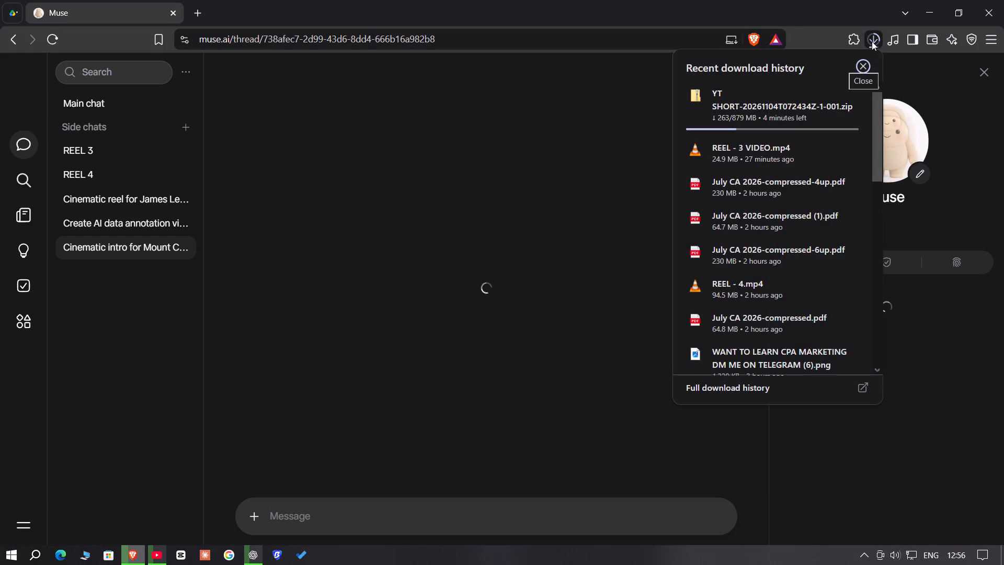
click(872, 41)
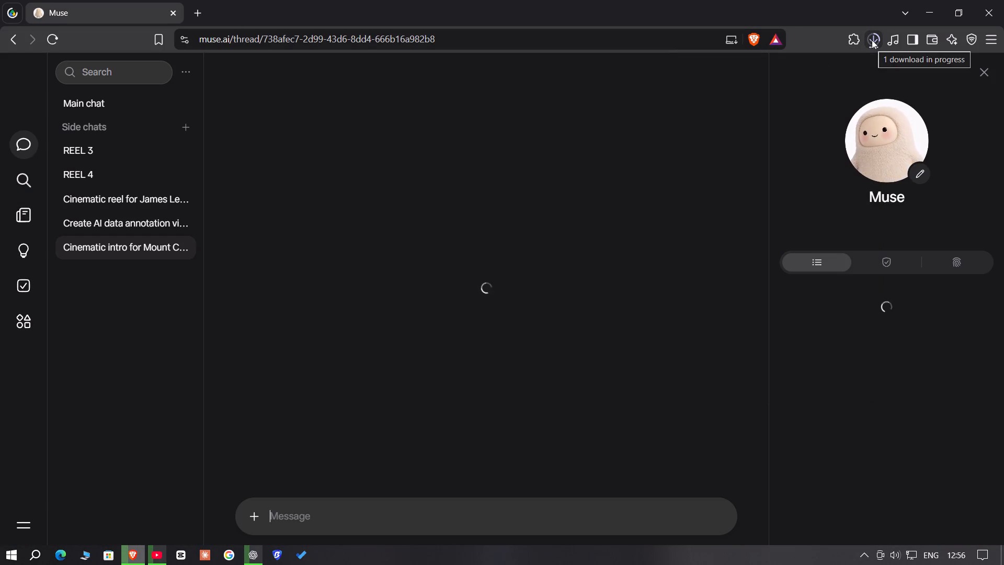
Raise the YouTube player's volume, minimize its window and lower the headphone volume to 17.
click(891, 556)
scroll(892, 534, down, 7)
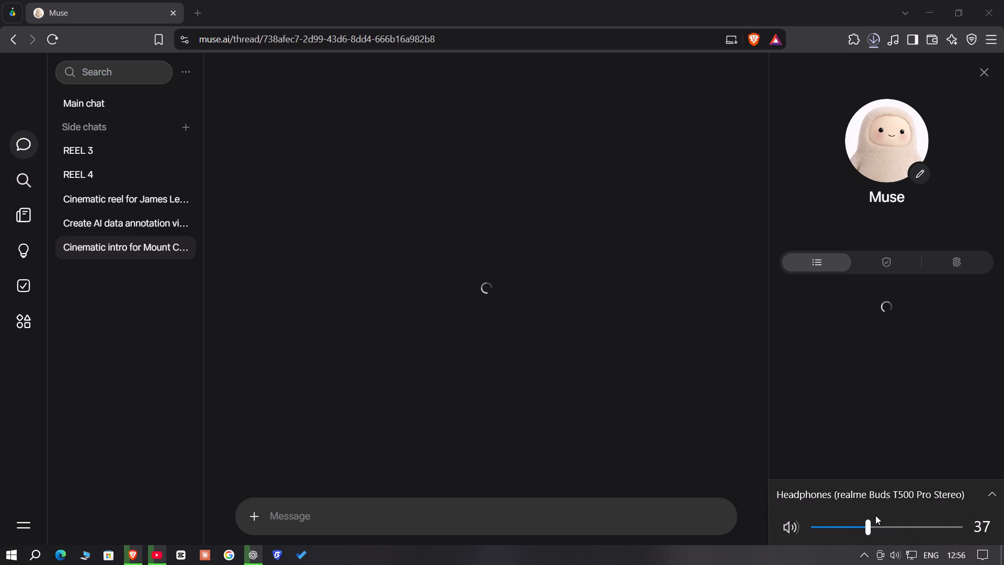
scroll(875, 515, down, 3)
click(163, 553)
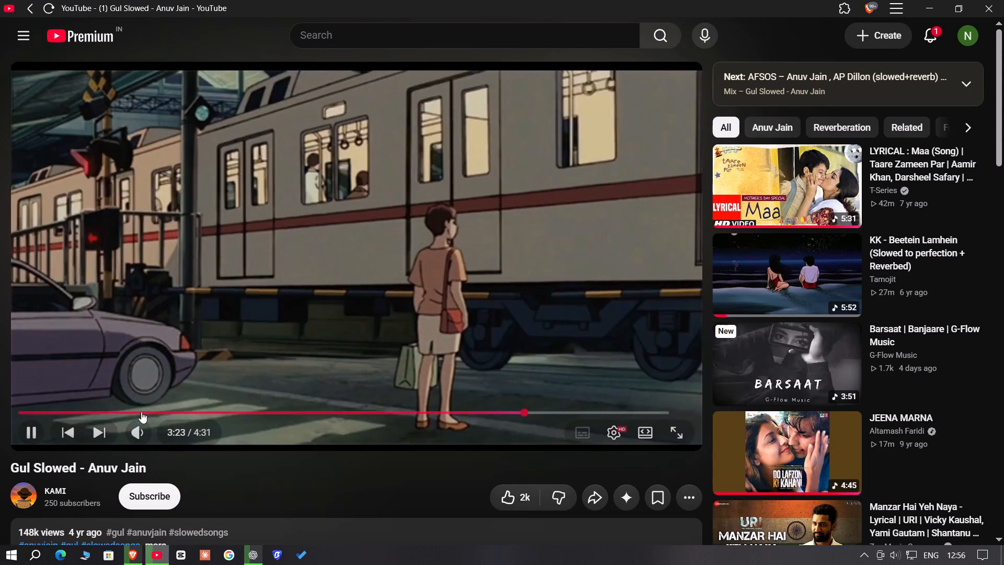
drag(164, 430, 239, 431)
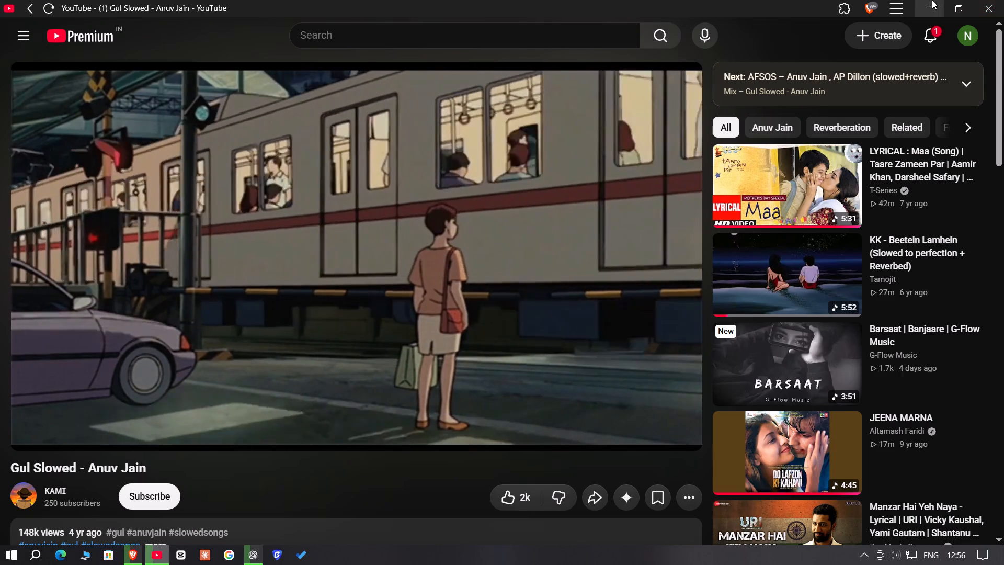
click(929, 0)
click(893, 557)
scroll(896, 549, down, 7)
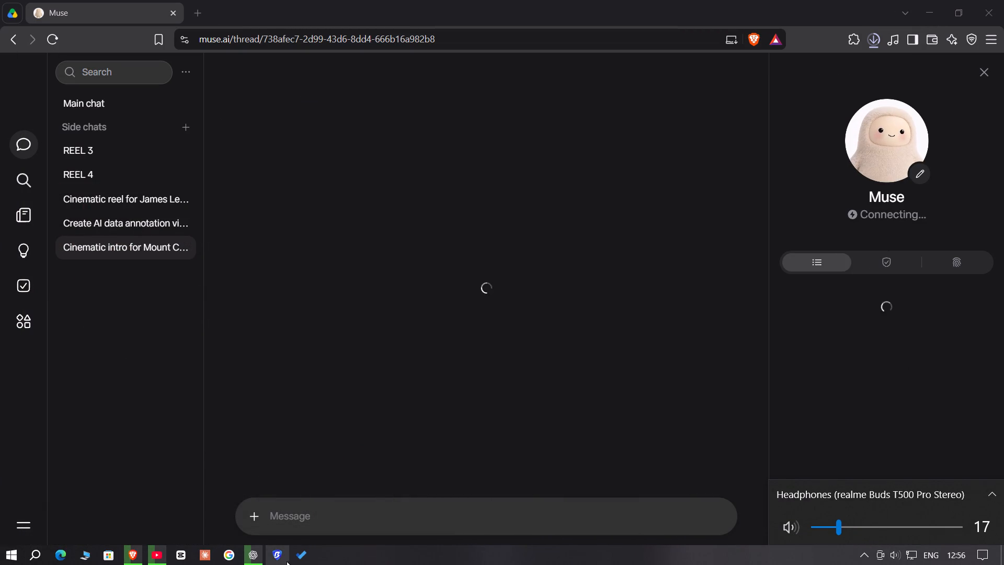
click(841, 83)
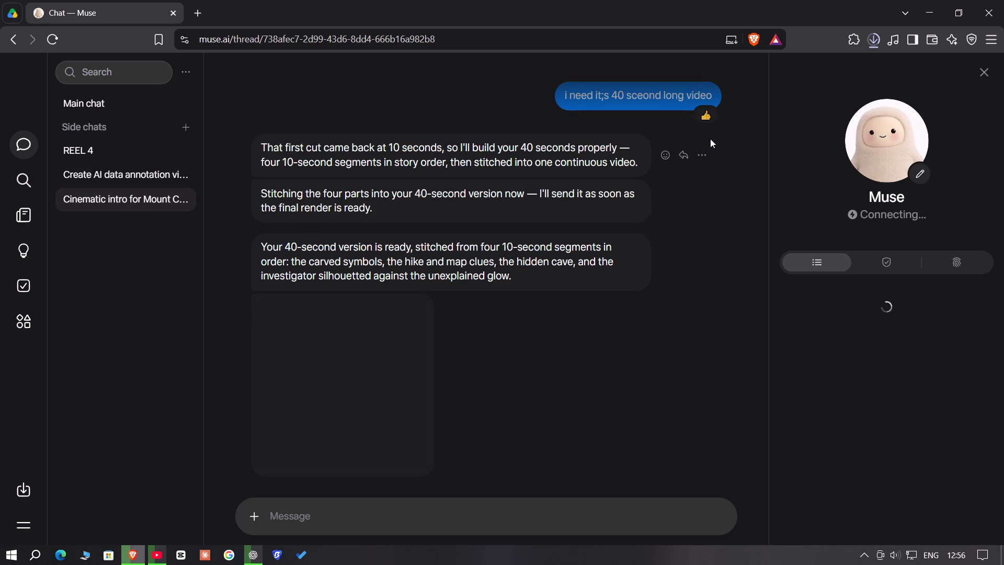
Delete the cinematic intro side chat from the Muse chat list.
click(184, 197)
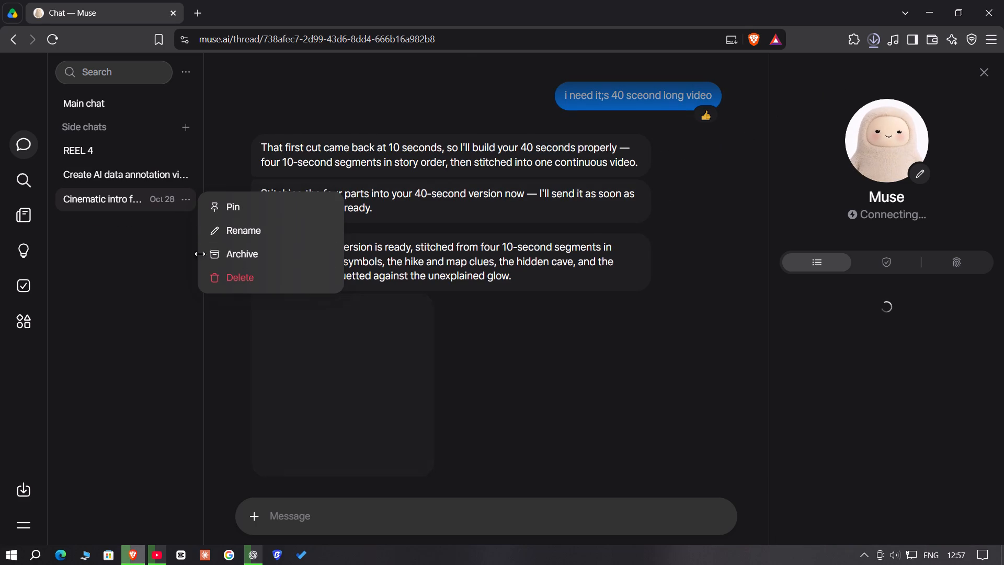
click(237, 288)
click(563, 332)
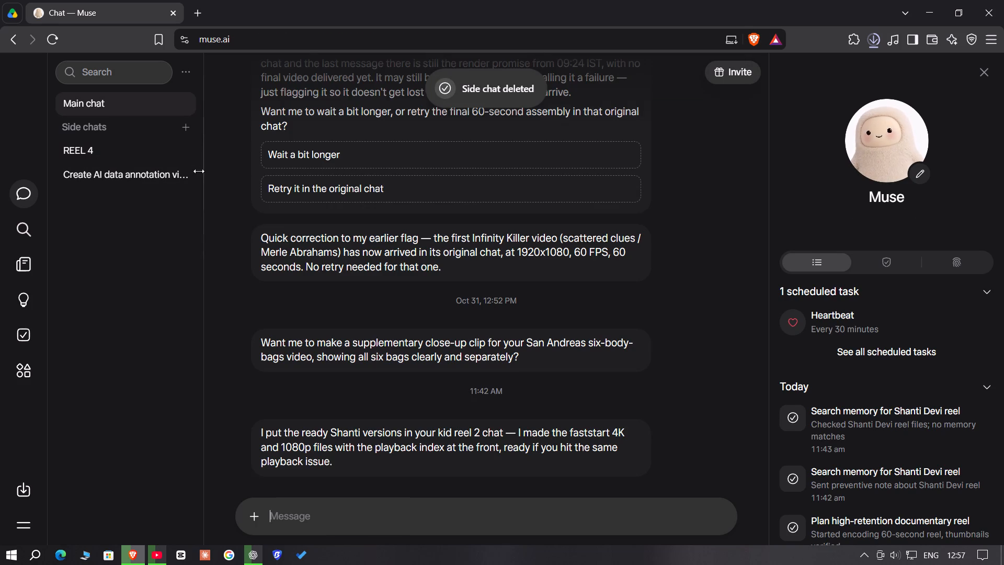
Delete the "Create AI data annotation" side chat from the Muse chat list, retrying the deletion while it is still listed.
click(184, 178)
click(227, 254)
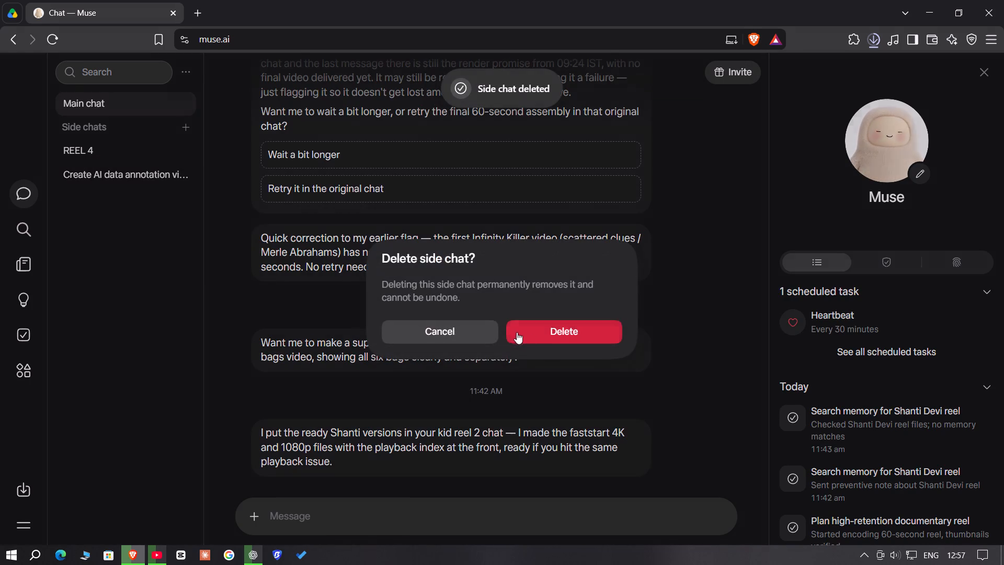
click(549, 336)
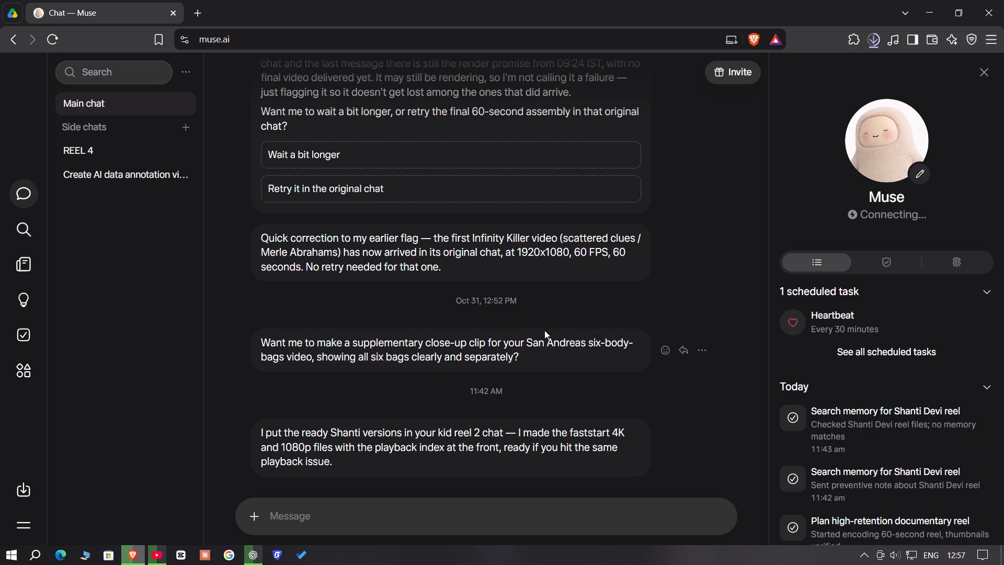
click(187, 181)
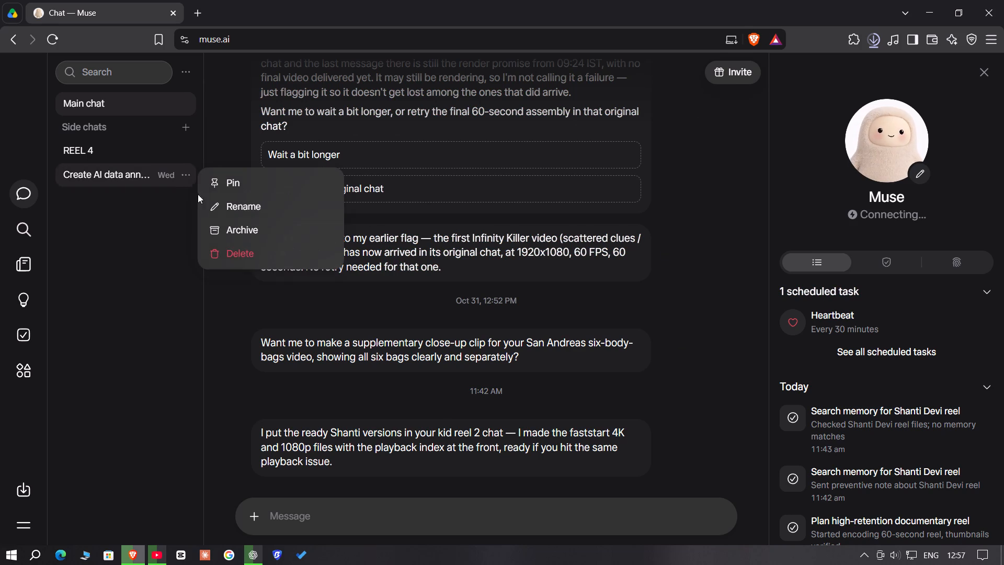
click(243, 259)
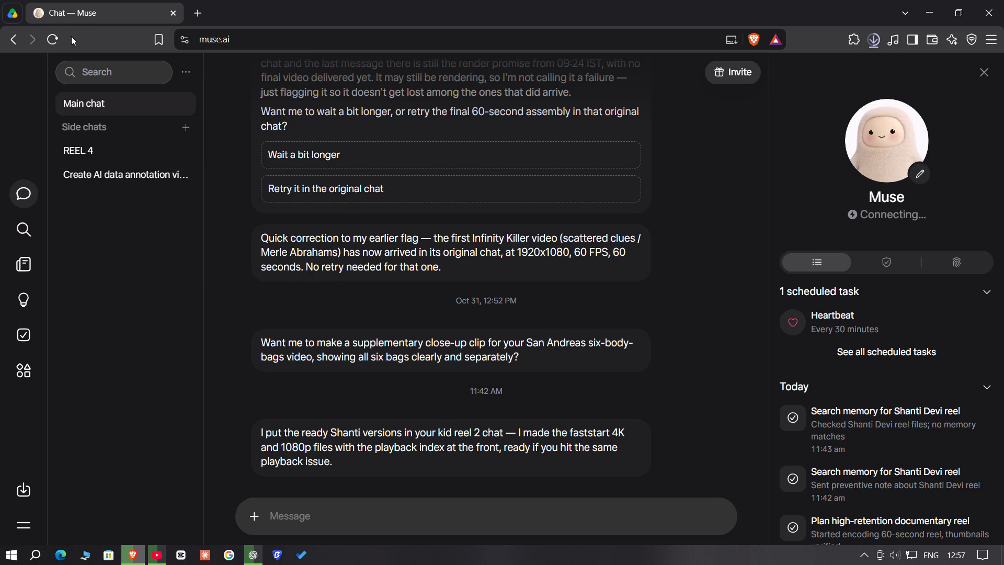
Open the REEL 4 side chat in Muse.
click(860, 219)
scroll(249, 201, up, 1)
click(128, 143)
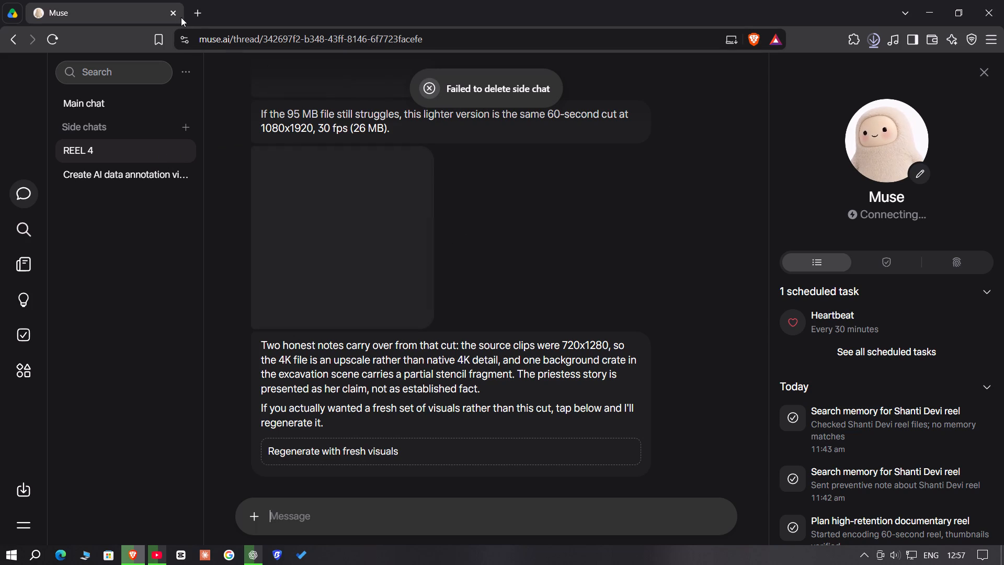
click(24, 529)
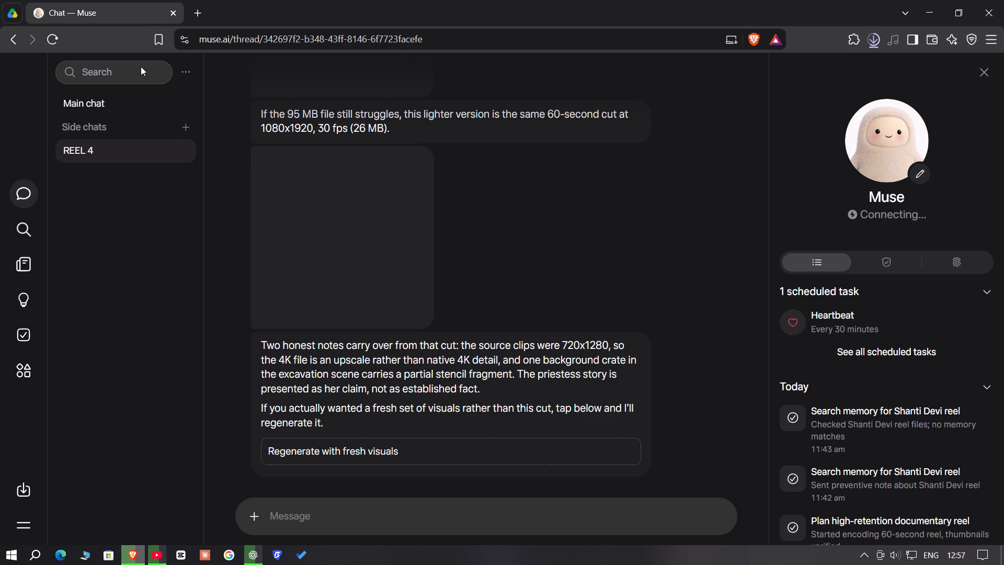
Delete the REEL 4 side chat and close the Muse tab.
click(188, 150)
click(237, 236)
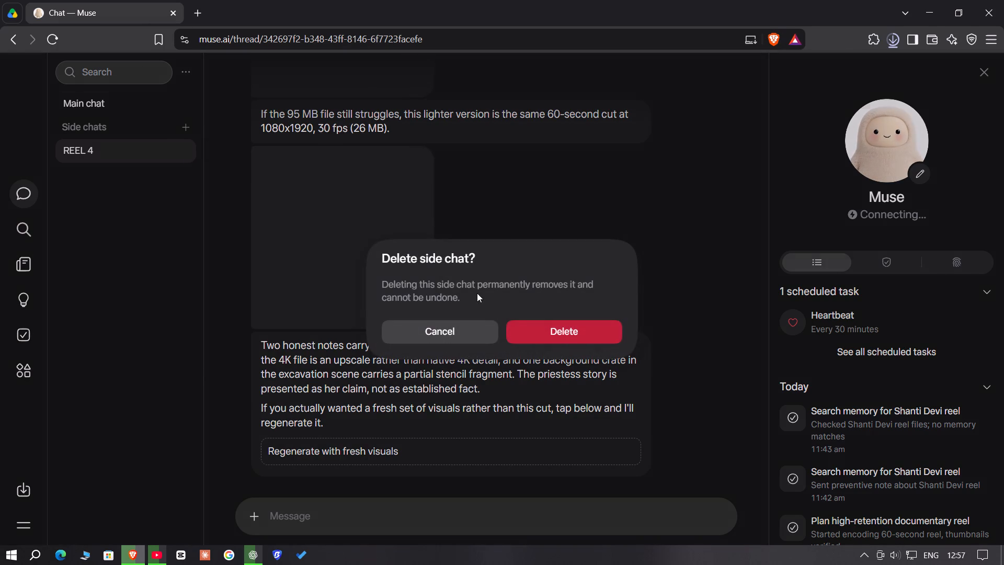
click(577, 334)
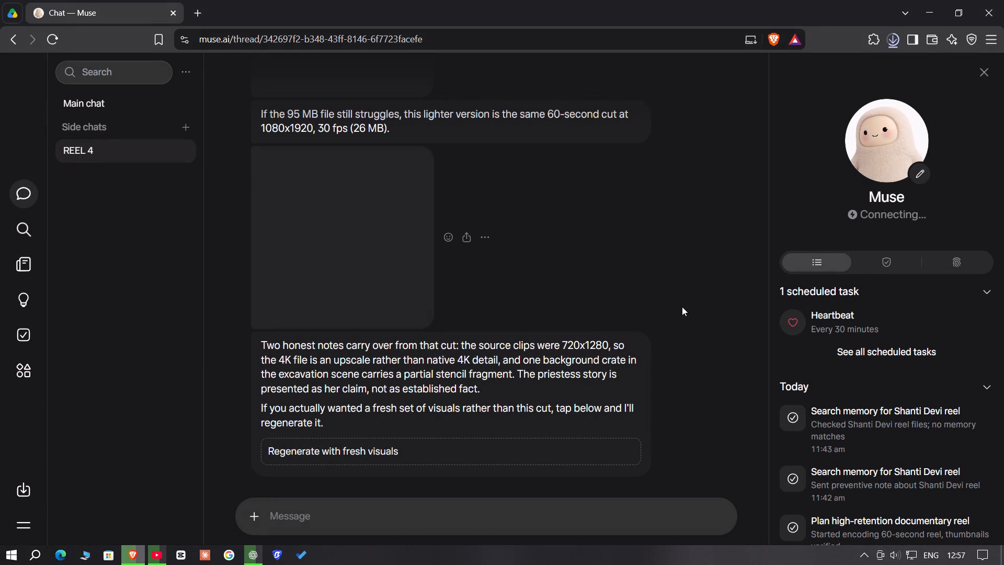
click(173, 15)
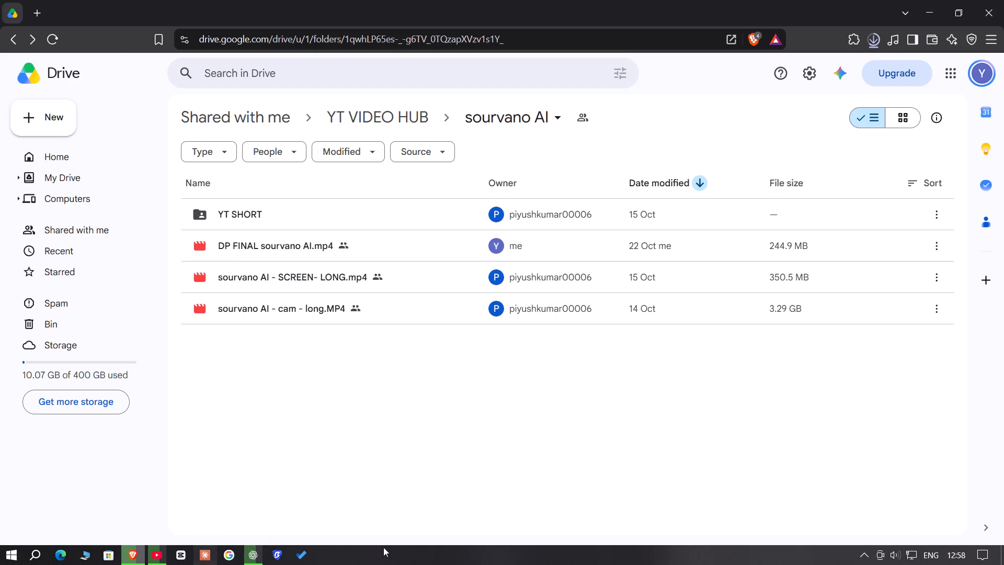
Check the progress of the YT SHORT zip download in the recent download history.
click(877, 39)
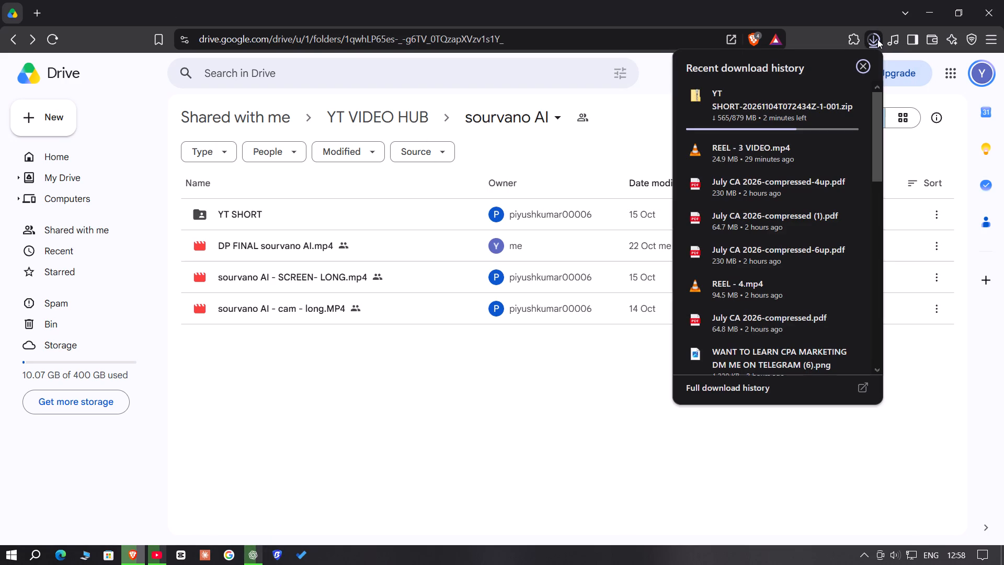